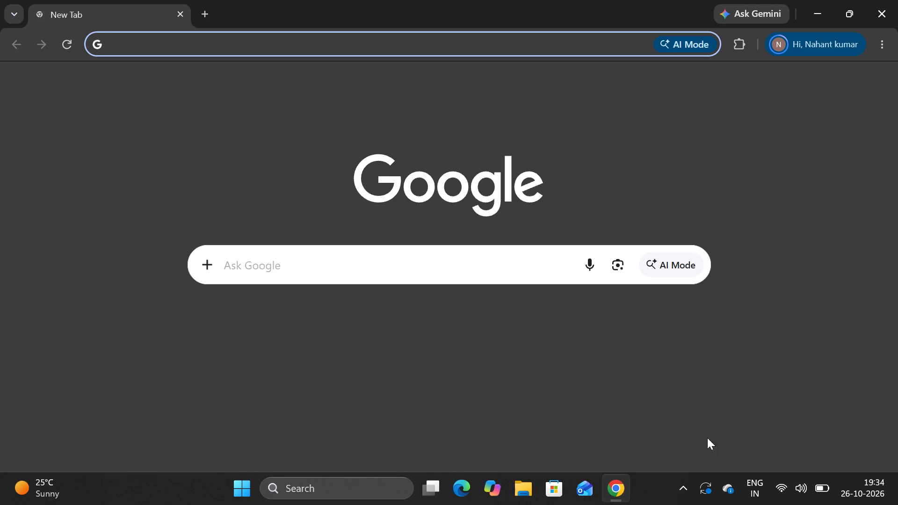
Open the TradingView home page at tradingview.com.
left_click(596, 383)
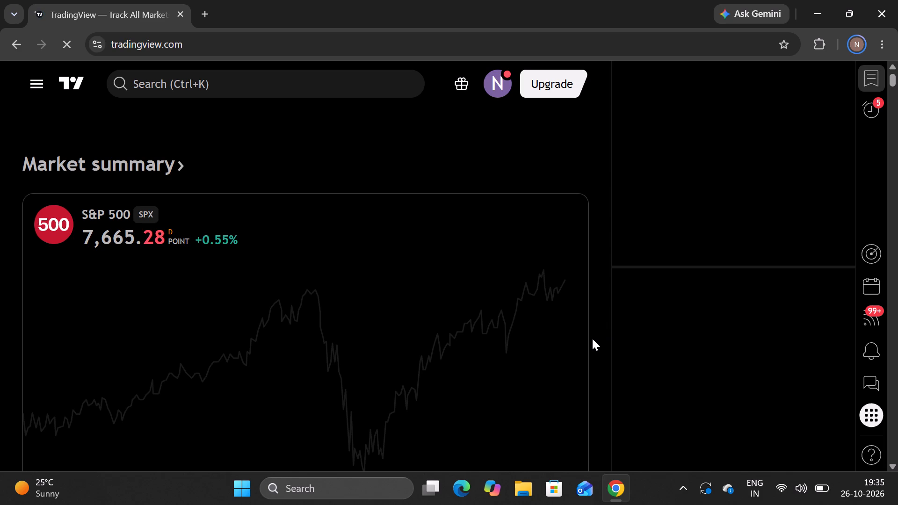
Turn on Energy saver in the Windows quick settings and return to the TradingView page.
left_click(812, 479)
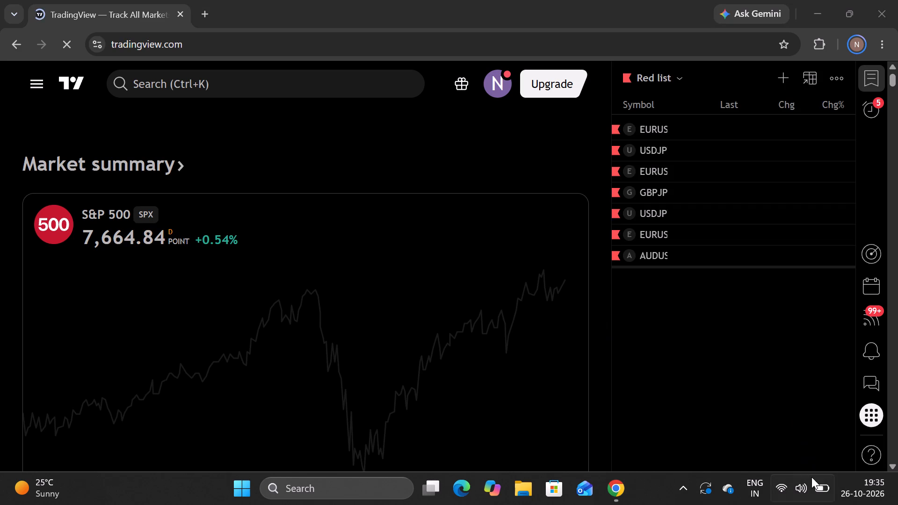
left_click(807, 482)
left_click(764, 287)
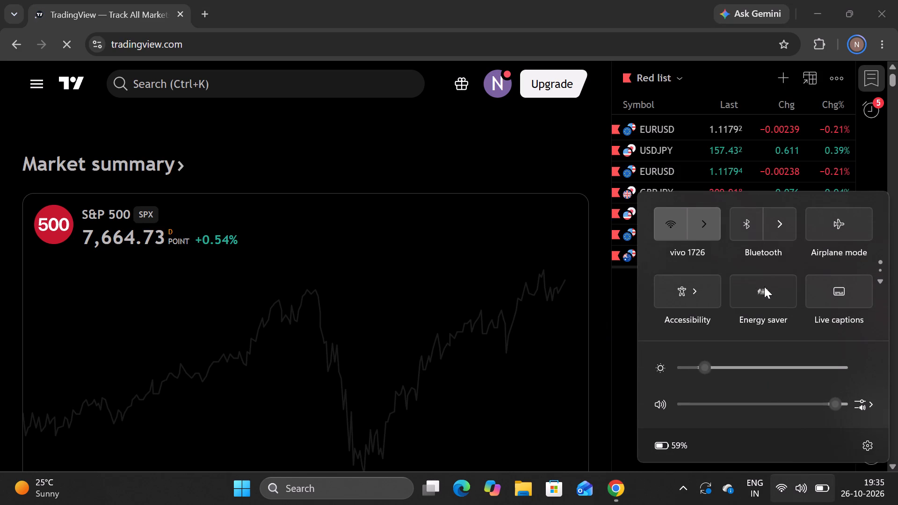
left_click(545, 161)
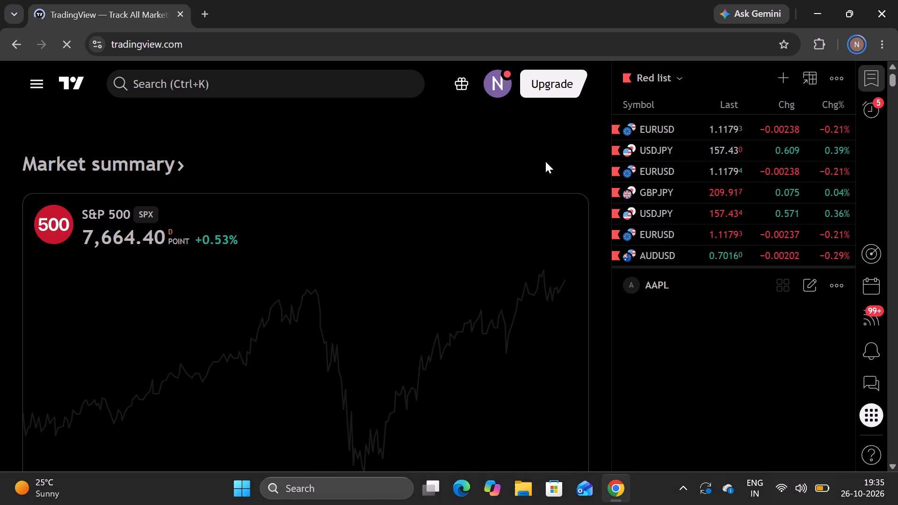
Look through the symbols further down the Red list watchlist.
scroll(702, 213, "down", 2)
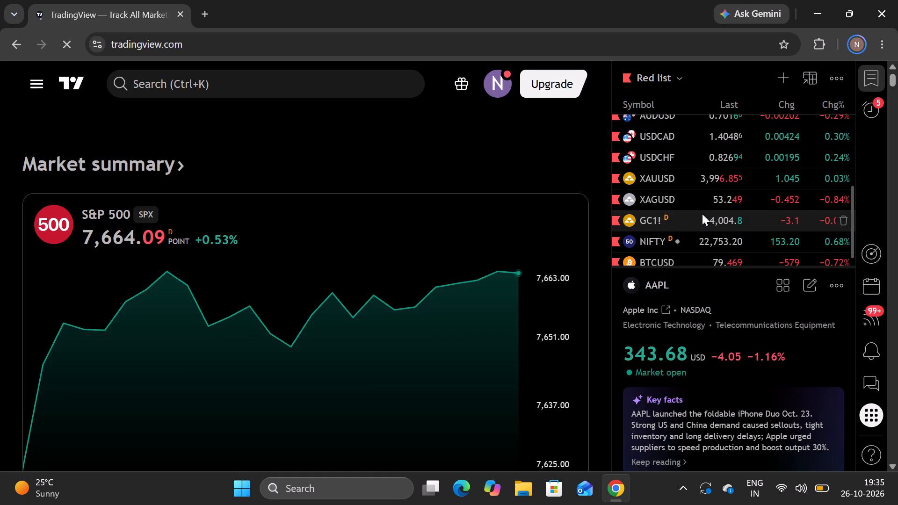
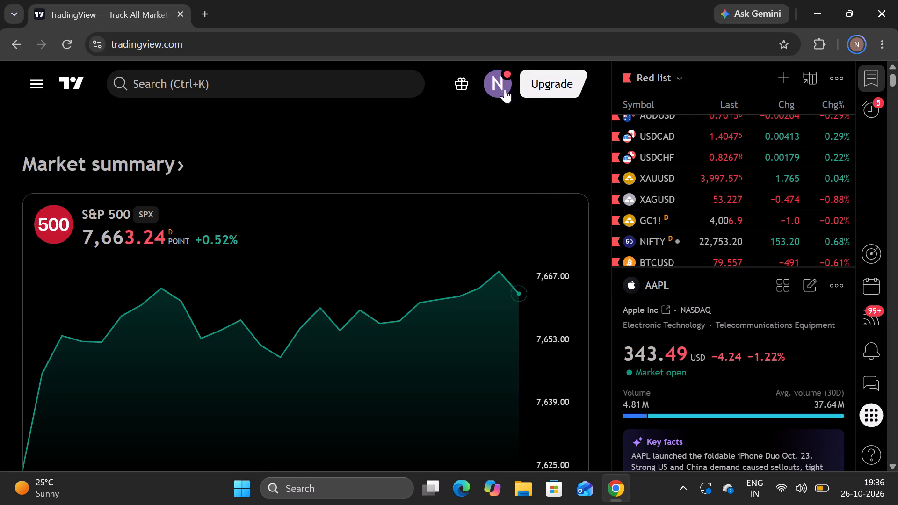
Open the full chart for XAUUSD (Gold Spot / U.S. Dollar) from the Red list watchlist, dismissing the advertisement.
left_click(696, 186)
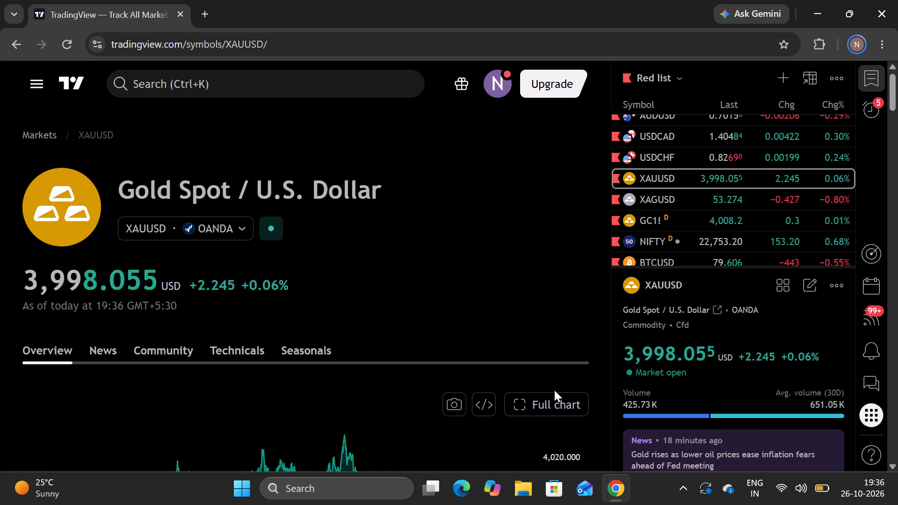
left_click(548, 402)
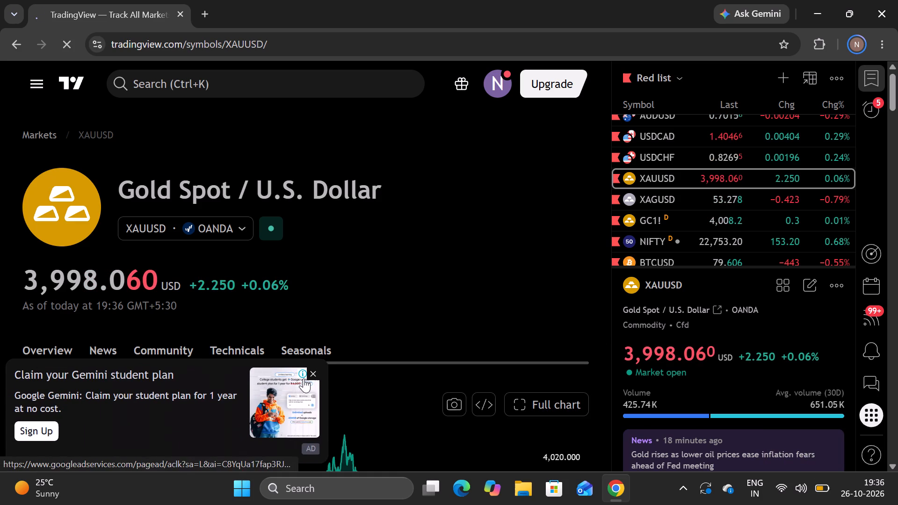
left_click(314, 373)
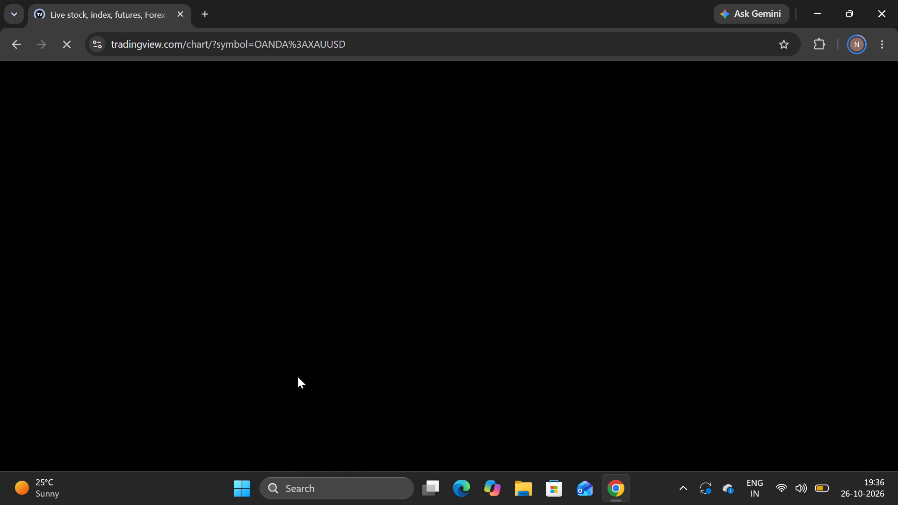
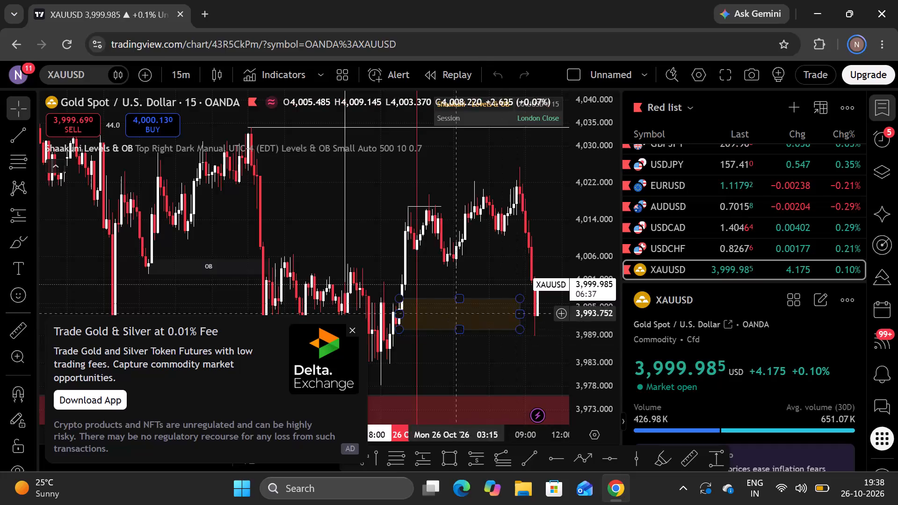
Dismiss the Delta Exchange advertisement covering the chart.
left_click(352, 331)
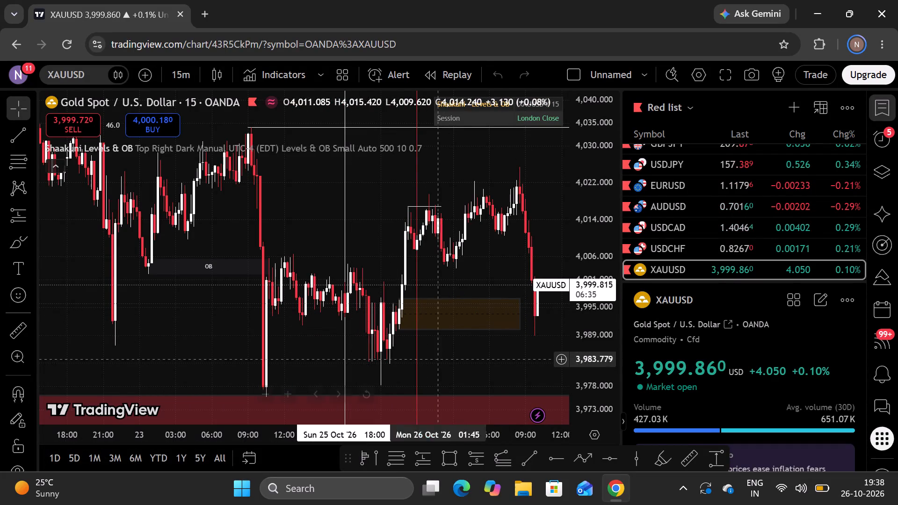
Extend the right edge of the orange zone rectangle to 26 Oct 12:30, past the latest candle.
left_click_drag(500, 366, 379, 339)
scroll(384, 337, "up", 8)
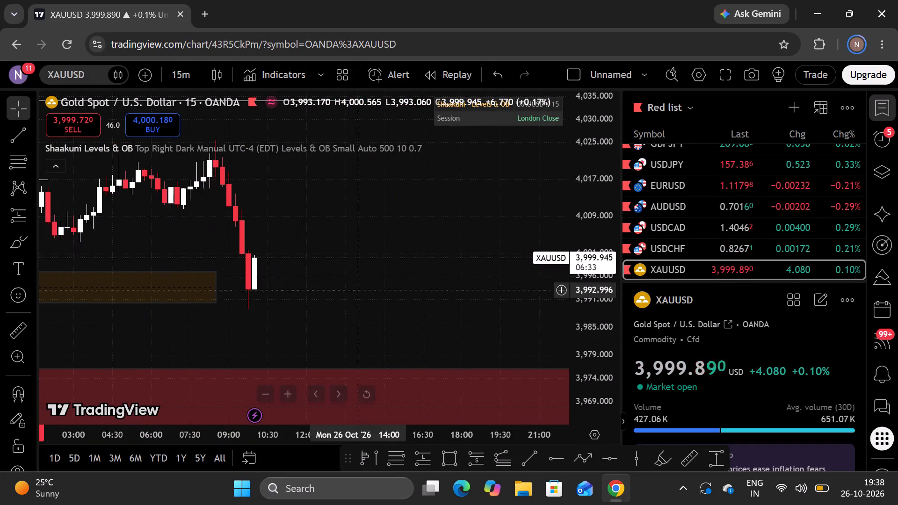
left_click_drag(353, 281, 501, 312)
left_click_drag(456, 321, 489, 323)
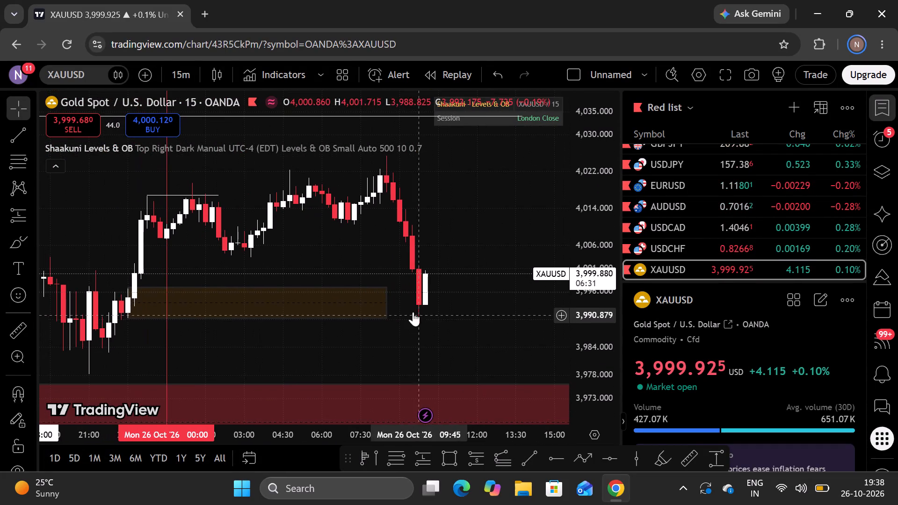
left_click_drag(391, 303, 488, 316)
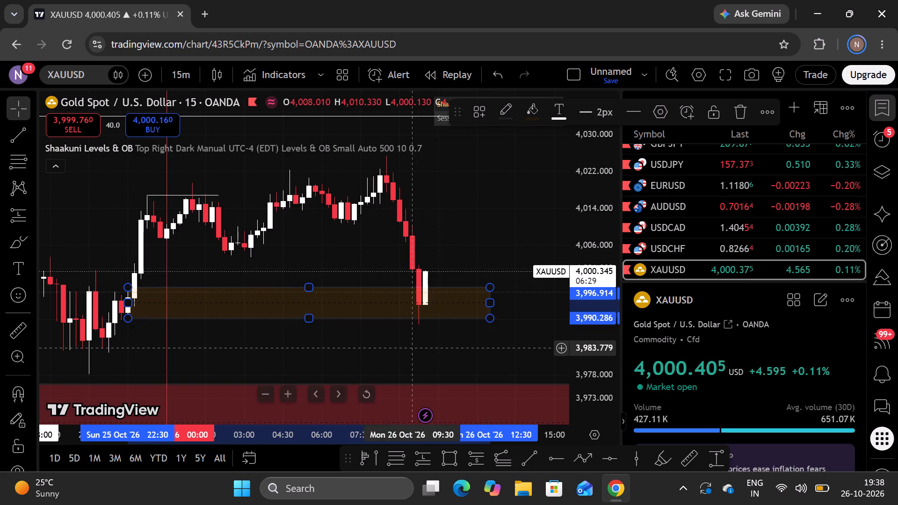
Adjust the orange rectangle's lower-left corner to about 3,990.1 at 25 Oct 22:15, then deselect it.
left_click_drag(413, 348, 471, 348)
scroll(467, 346, "down", 2)
left_click_drag(468, 346, 452, 357)
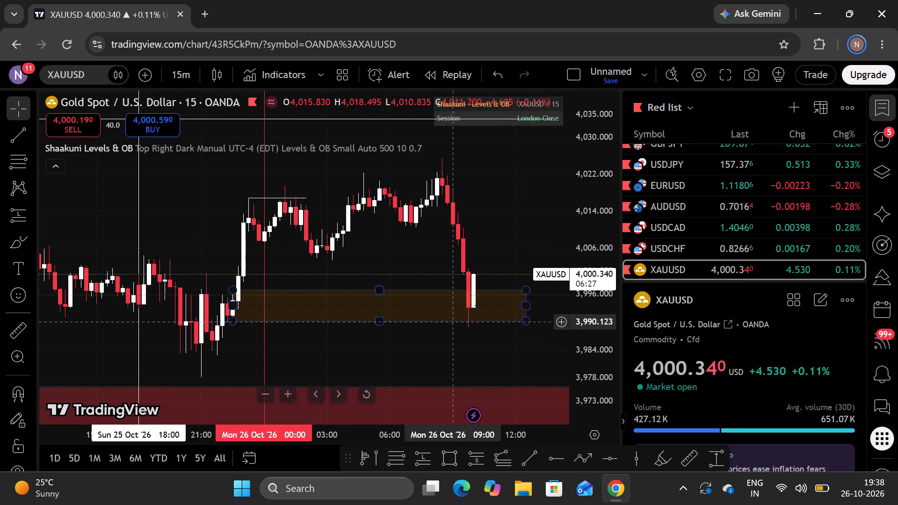
left_click_drag(497, 348, 484, 356)
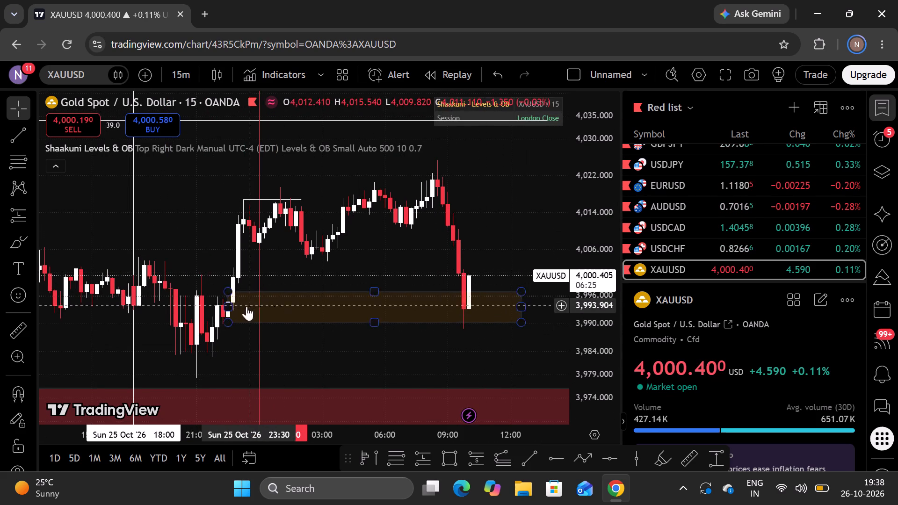
left_click_drag(228, 322, 208, 326)
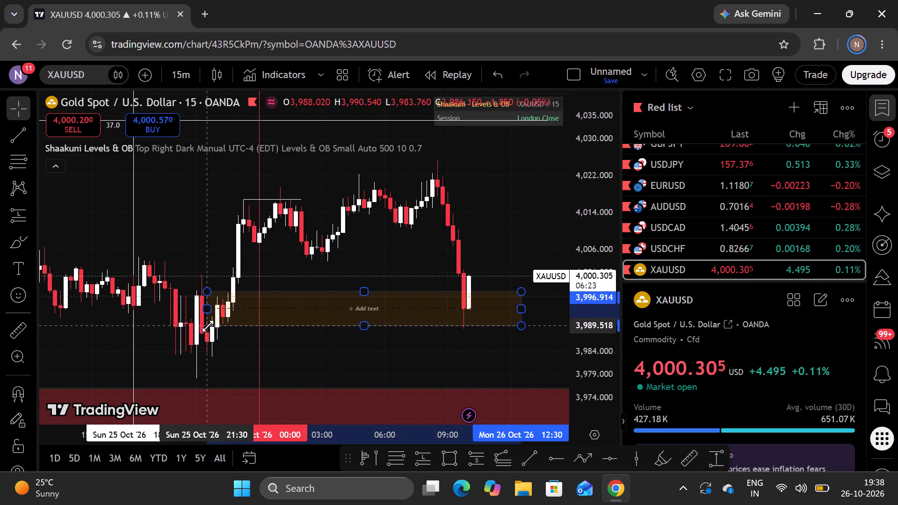
left_click_drag(208, 326, 224, 323)
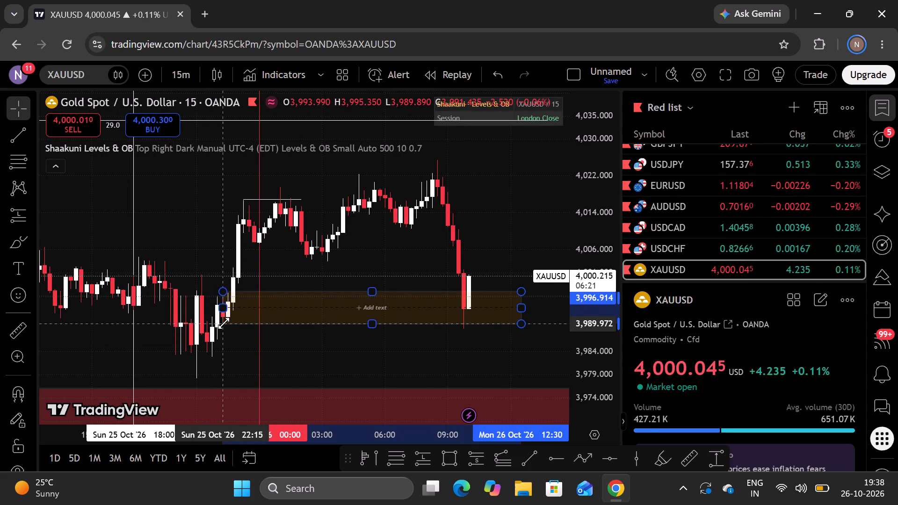
left_click_drag(224, 323, 221, 323)
left_click(287, 350)
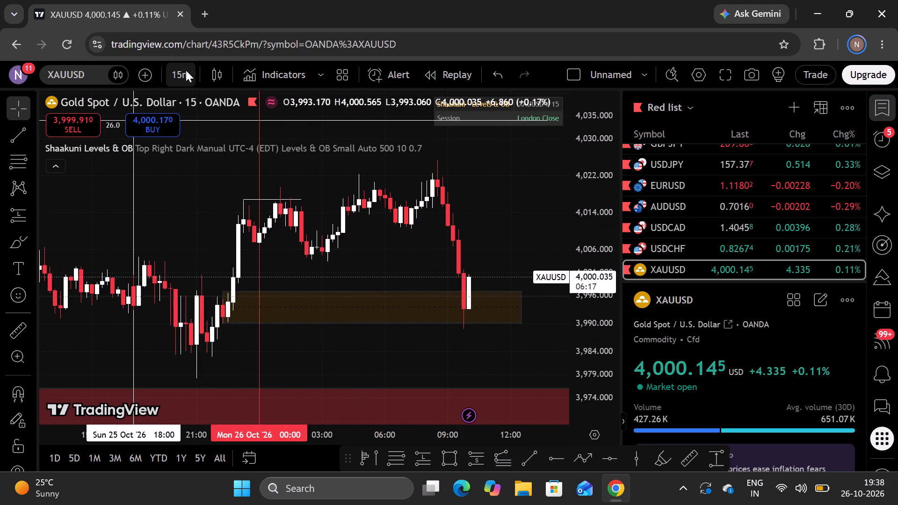
Draw a rectangle zone from 23 Oct 08:45 between about 4,016.5 and 4,027.3, extending it to 26 Oct 11:30.
left_click_drag(409, 377, 389, 381)
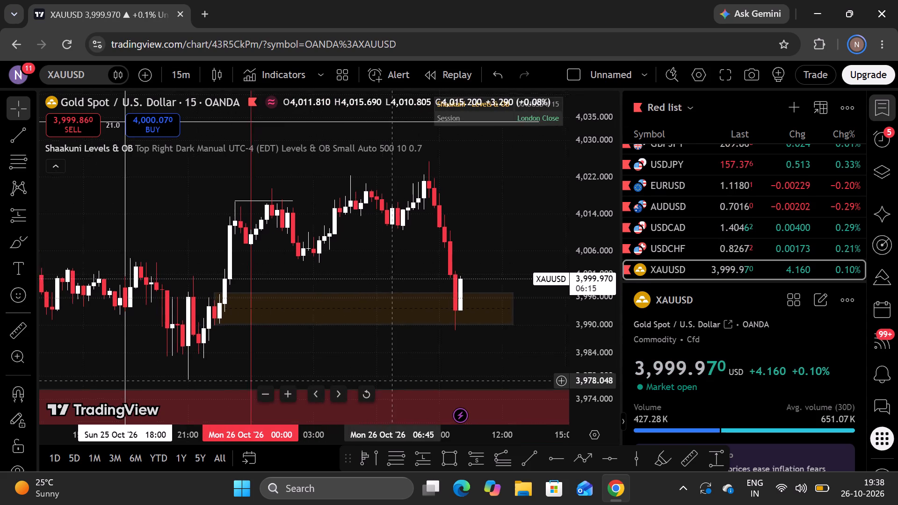
left_click_drag(389, 381, 493, 421)
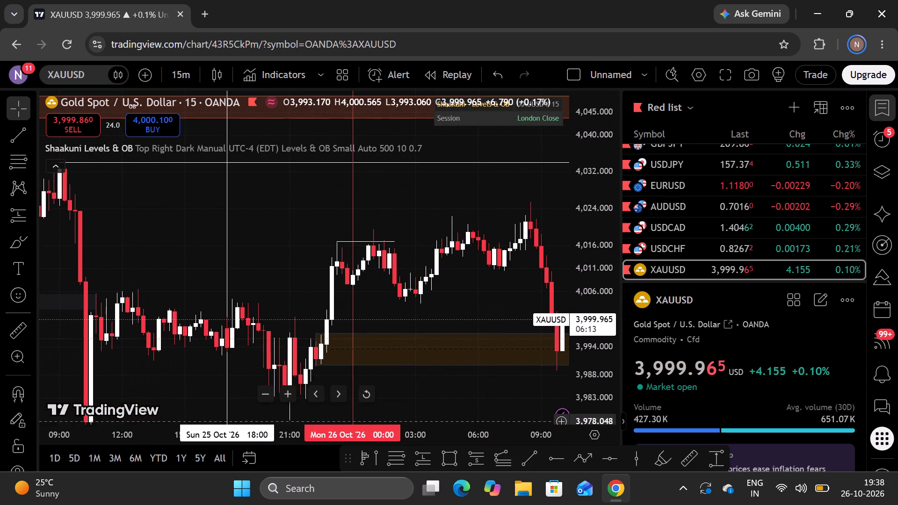
left_click(454, 463)
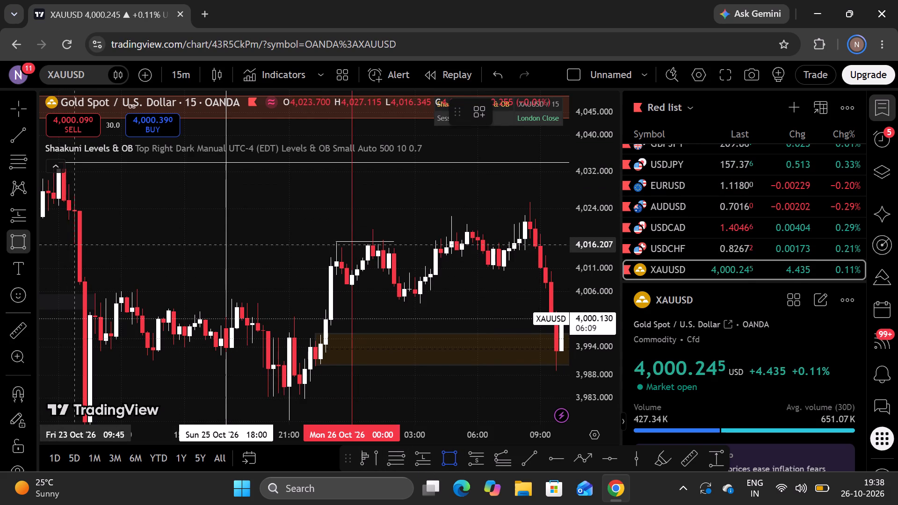
left_click(55, 243)
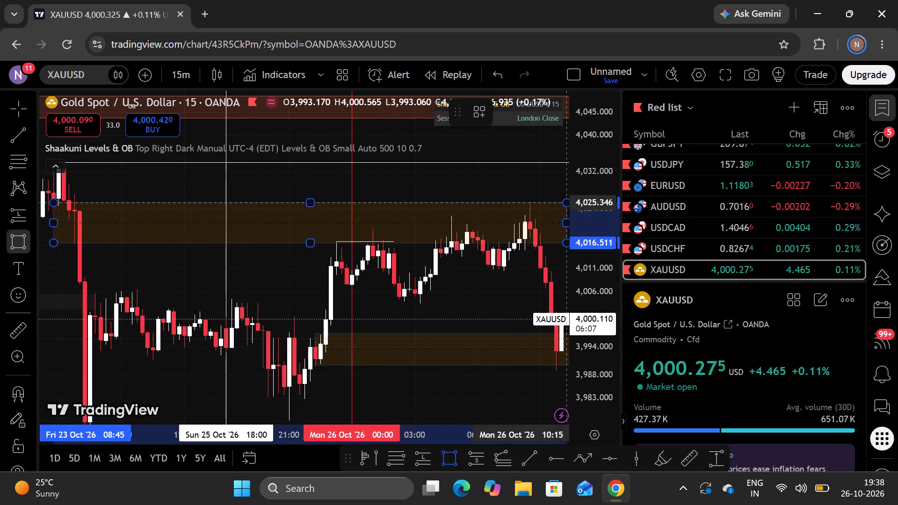
left_click(565, 193)
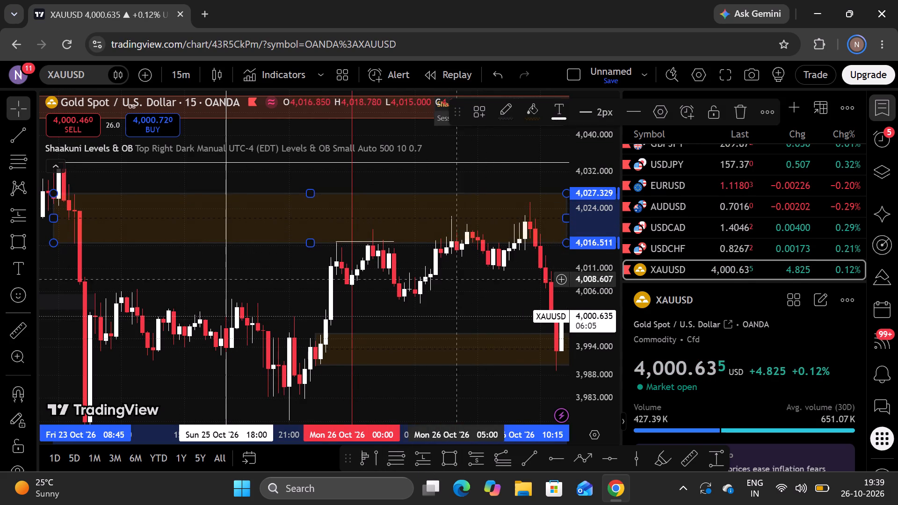
left_click_drag(452, 286, 353, 287)
left_click_drag(487, 218, 512, 213)
Set the upper rectangle's fill colour to white.
left_click(537, 114)
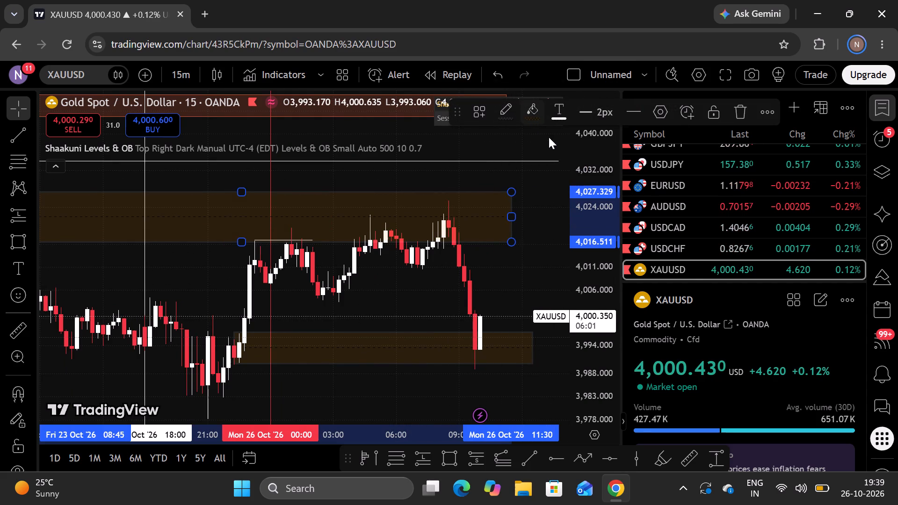
left_click(536, 138)
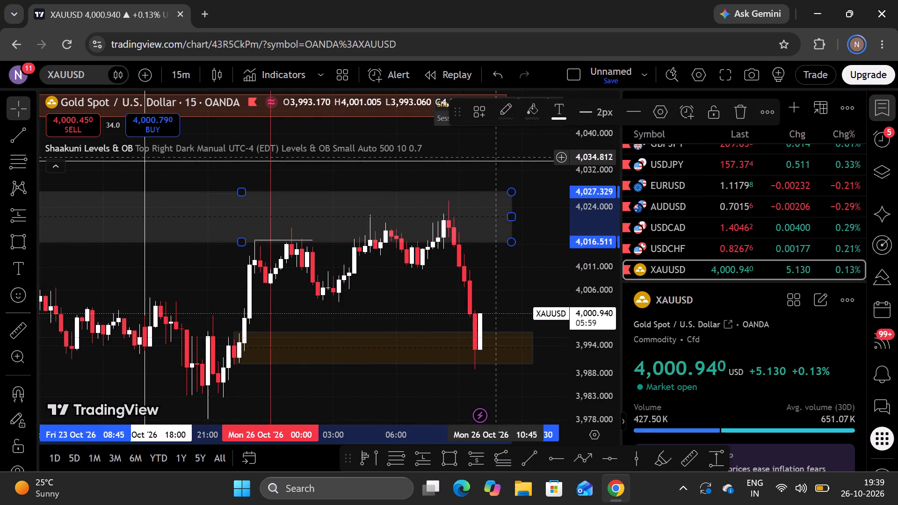
Change the lower orange rectangle's fill to white and slightly raise its fill opacity.
left_click(508, 332)
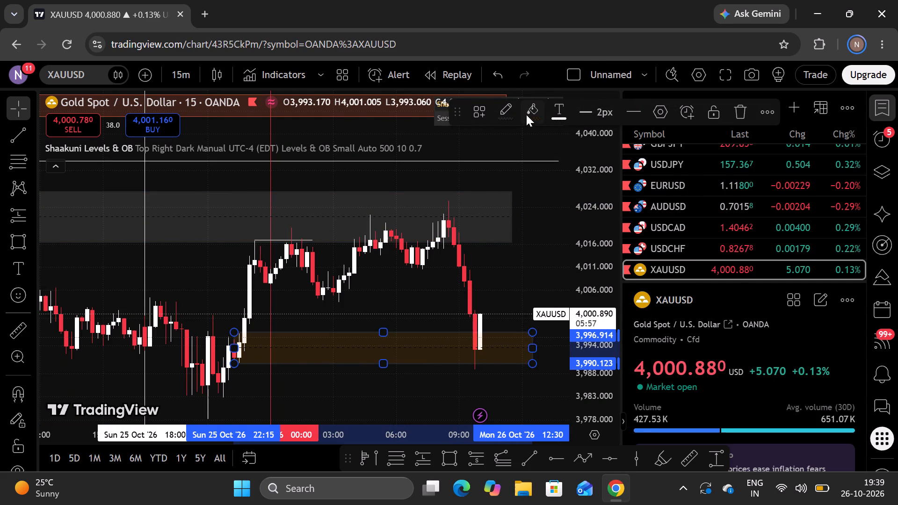
left_click(510, 115)
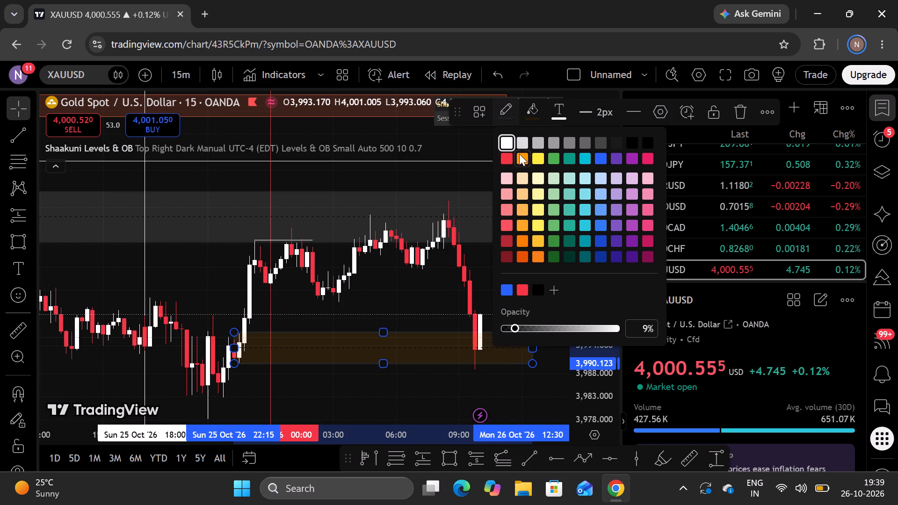
left_click(534, 112)
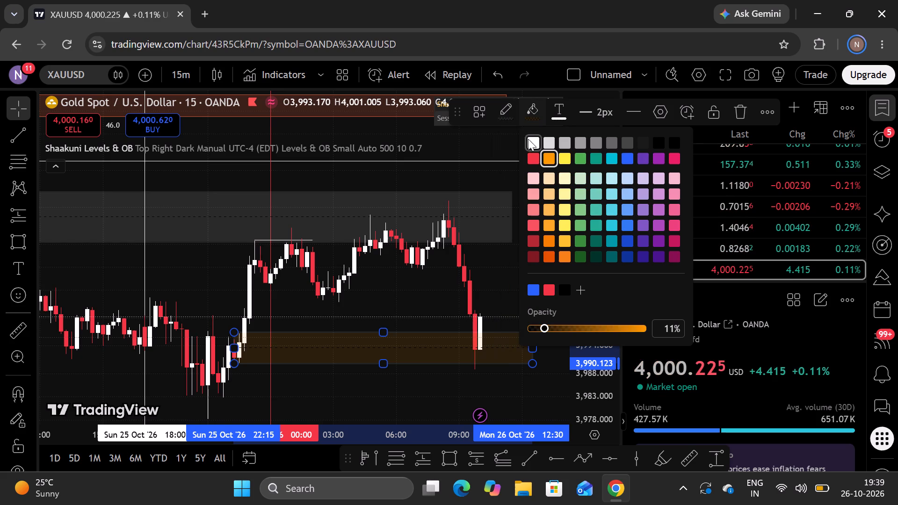
left_click(529, 139)
left_click(532, 120)
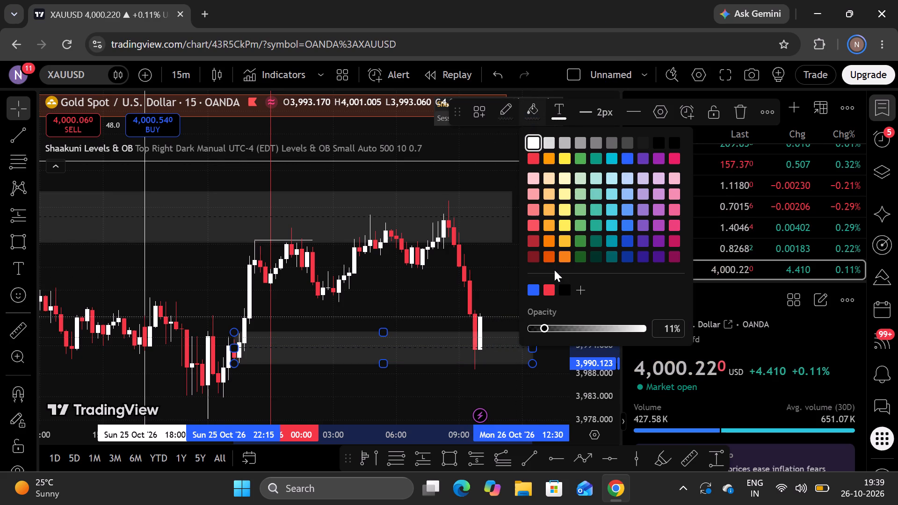
left_click(552, 324)
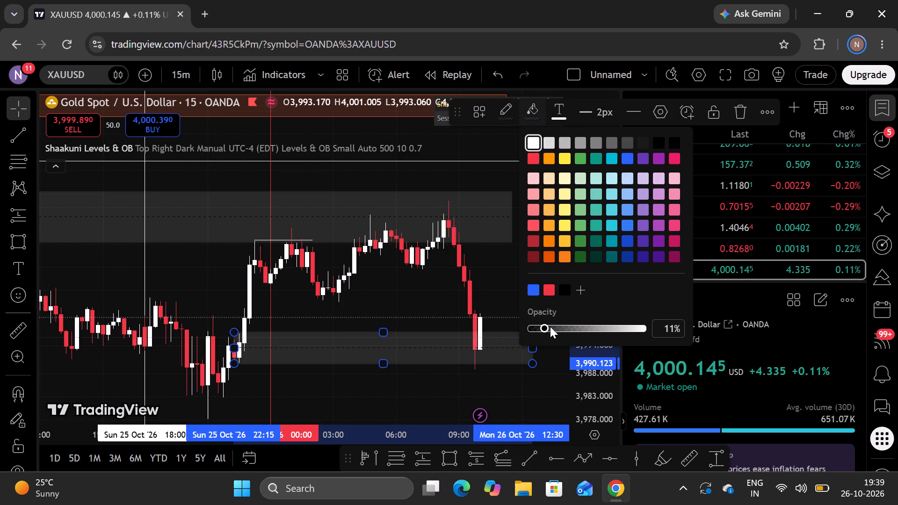
left_click(551, 325)
left_click(485, 220)
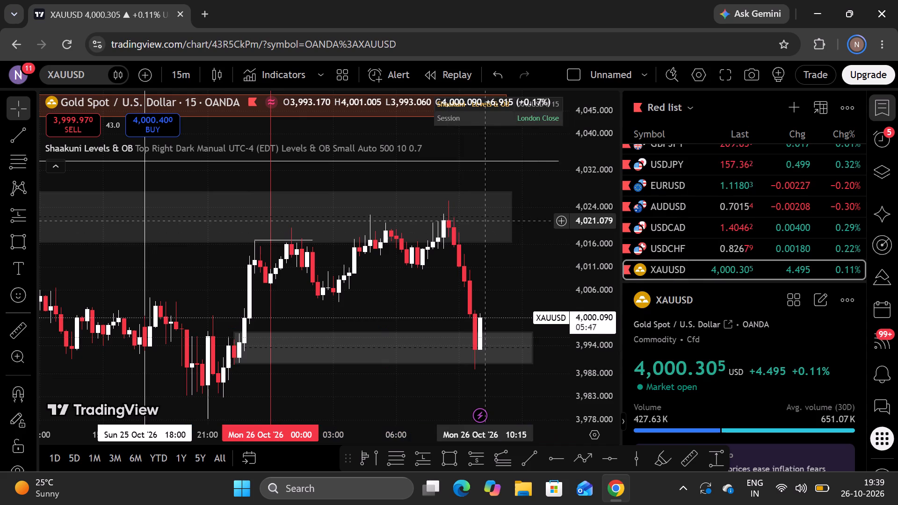
Set the upper rectangle's border opacity to 15%.
left_click(497, 191)
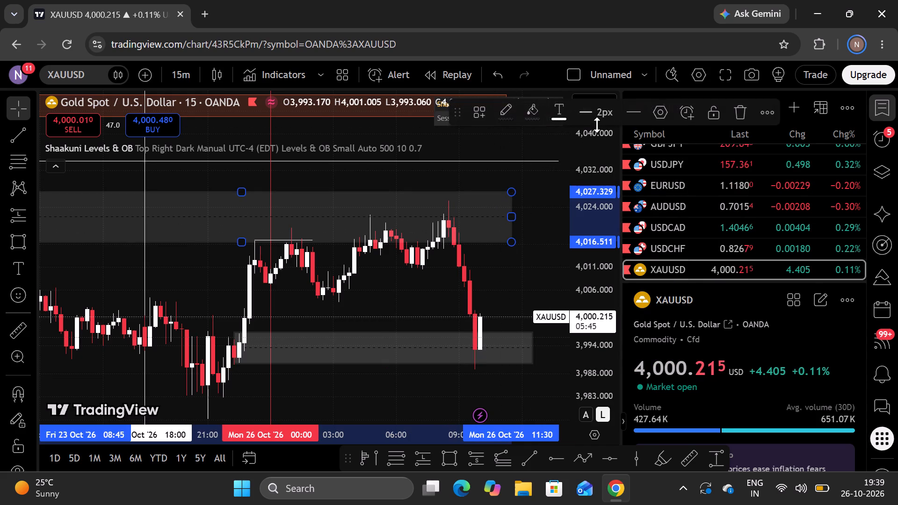
left_click(503, 115)
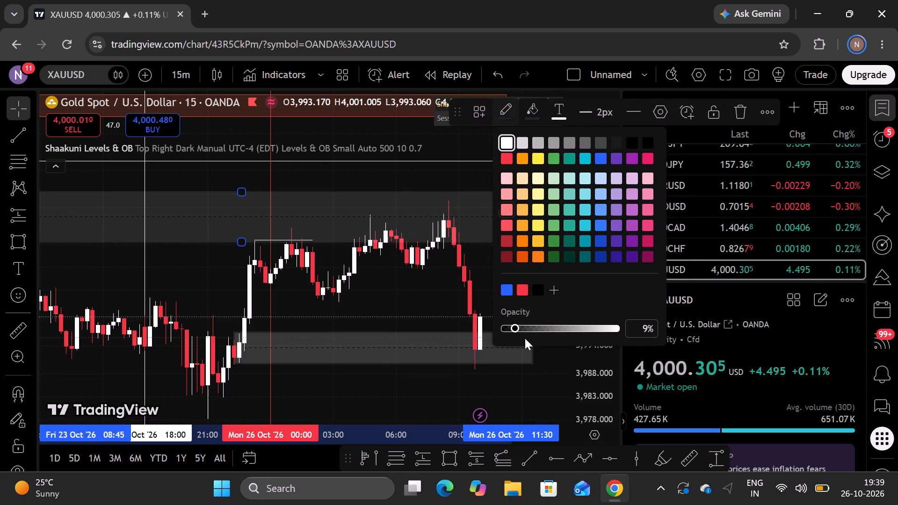
left_click(522, 325)
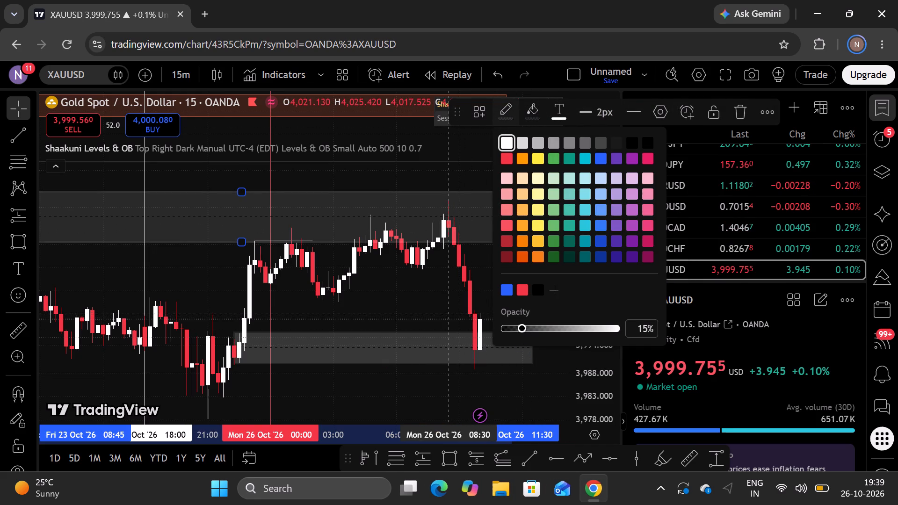
left_click(447, 313)
Hide the Shaakuni Levels & OB indicator and collapse the indicator legend.
left_click_drag(431, 301, 543, 261)
scroll(525, 255, "down", 2)
left_click_drag(518, 248, 421, 267)
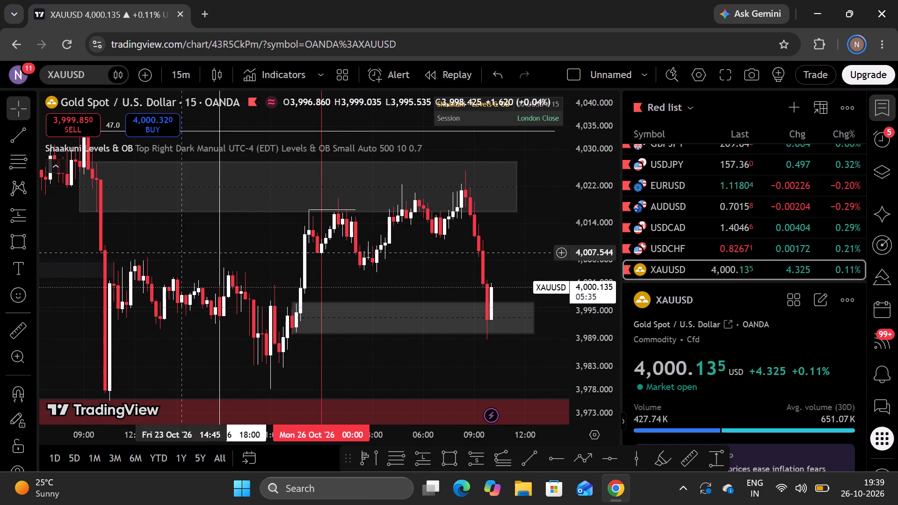
left_click(431, 145)
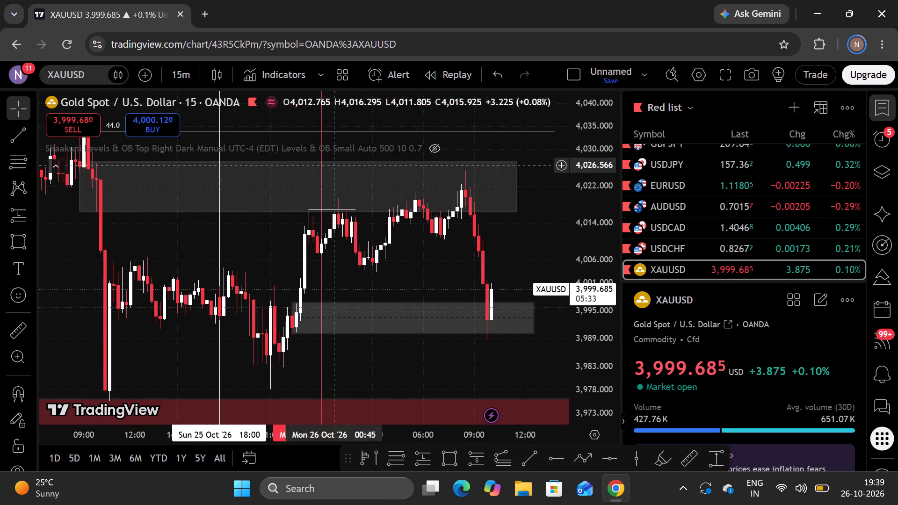
left_click(59, 165)
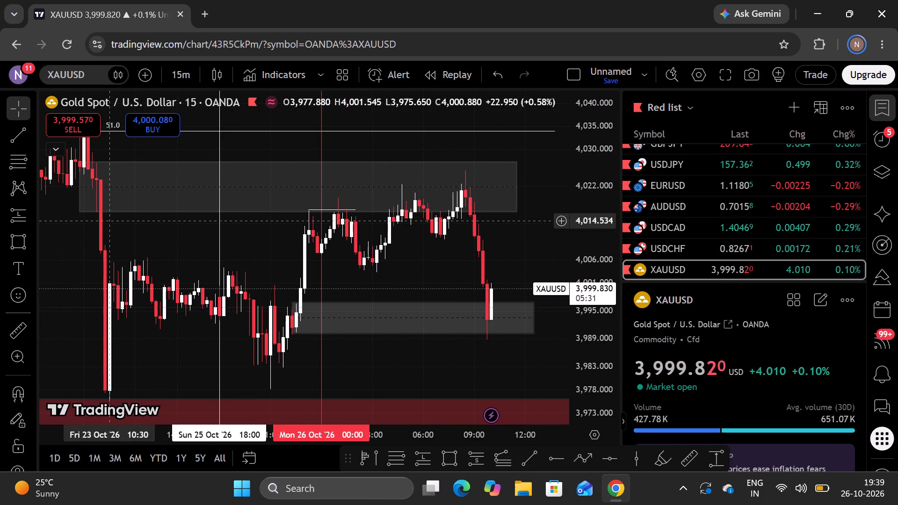
Examine the 15-minute price action between the upper and lower zones, from 23 Oct to the latest candle.
left_click_drag(427, 255, 382, 257)
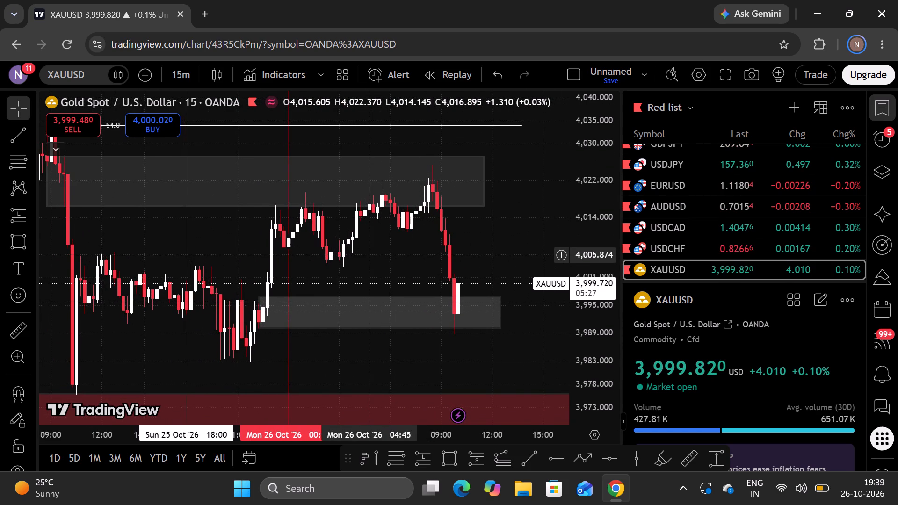
scroll(367, 255, "up", 3)
left_click_drag(263, 275, 493, 252)
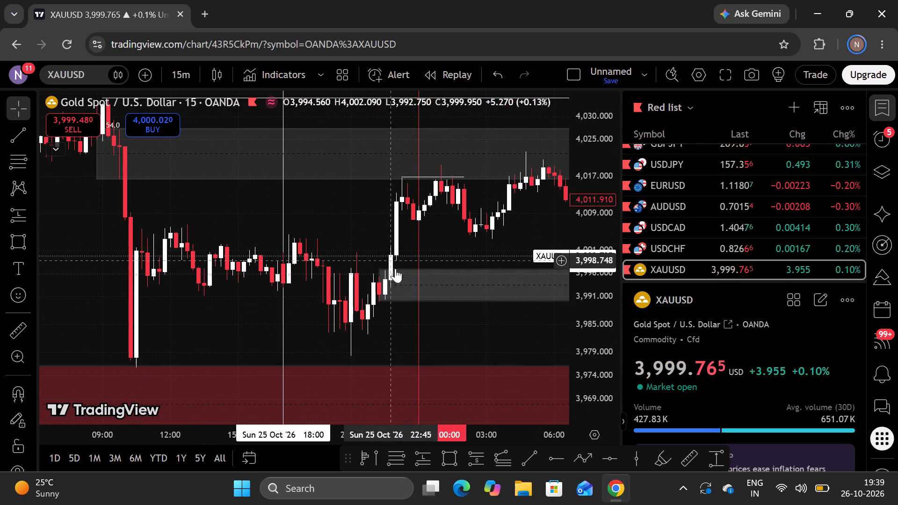
left_click_drag(594, 361, 613, 197)
left_click_drag(606, 203, 603, 269)
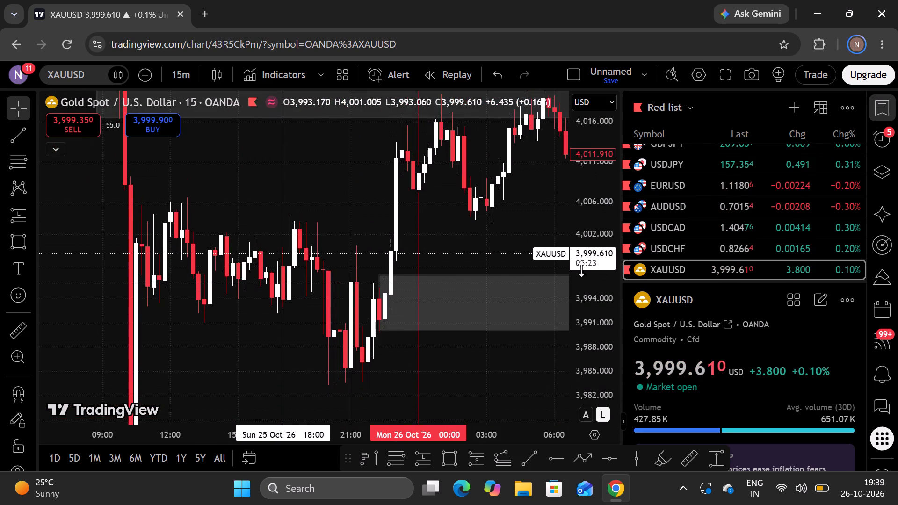
scroll(413, 275, "up", 1)
scroll(413, 274, "down", 4)
scroll(408, 273, "up", 3)
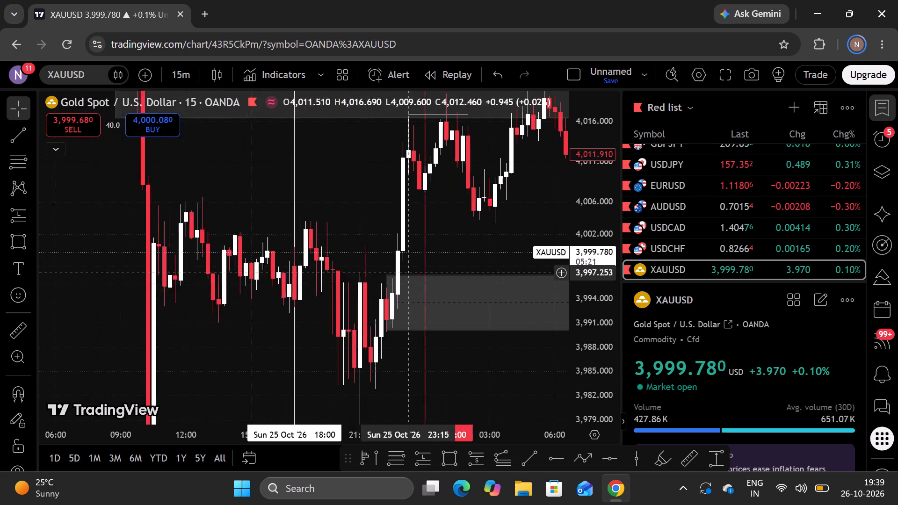
scroll(409, 272, "up", 1)
left_click_drag(475, 219, 412, 337)
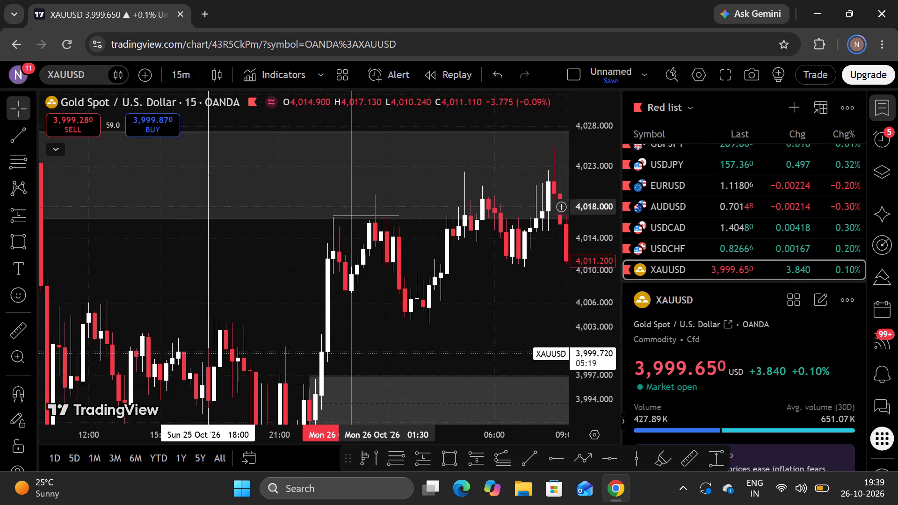
left_click_drag(479, 289, 400, 285)
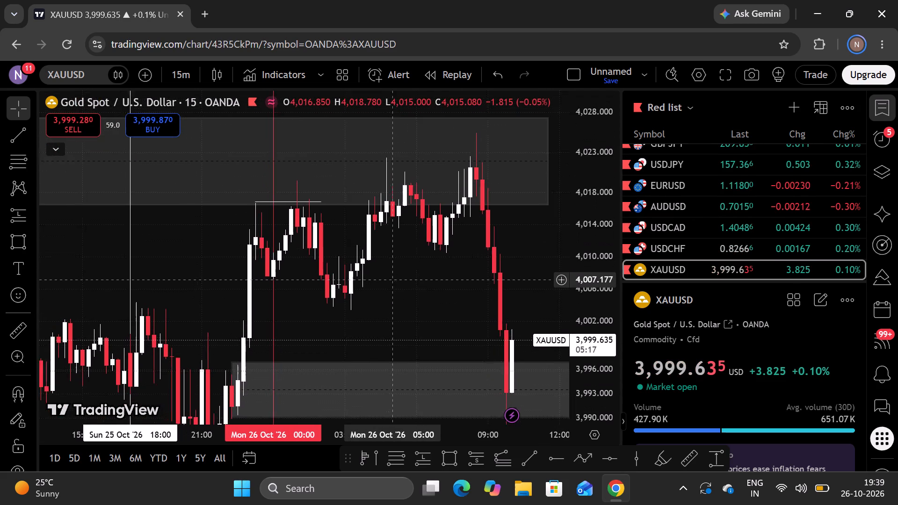
left_click_drag(400, 285, 411, 281)
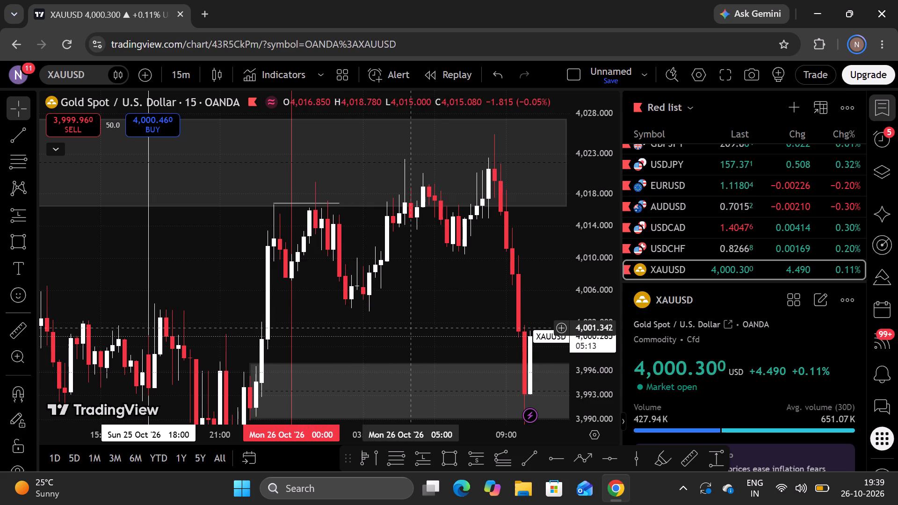
Draw a thin rectangle zone between about 4,003.5 and 4,004.5, from 23 Oct 16:45 to 26 Oct 07:00.
left_click_drag(450, 331, 444, 332)
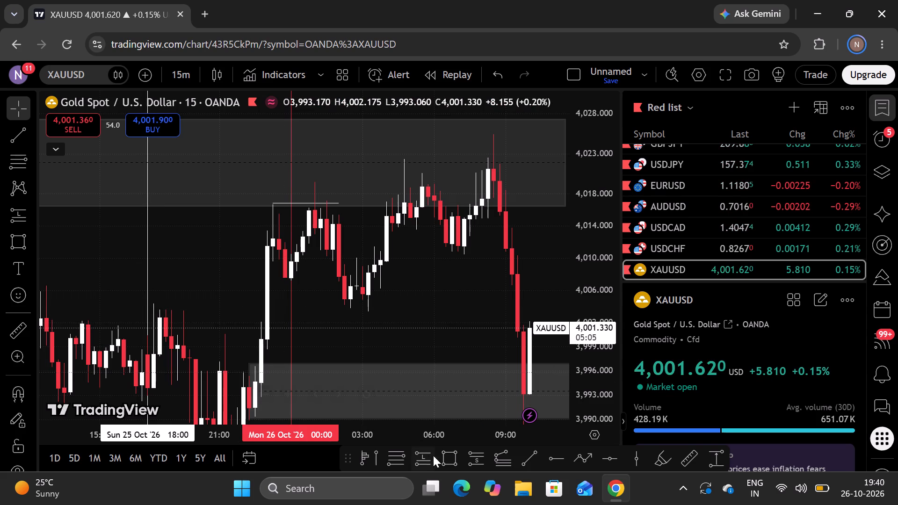
left_click(454, 456)
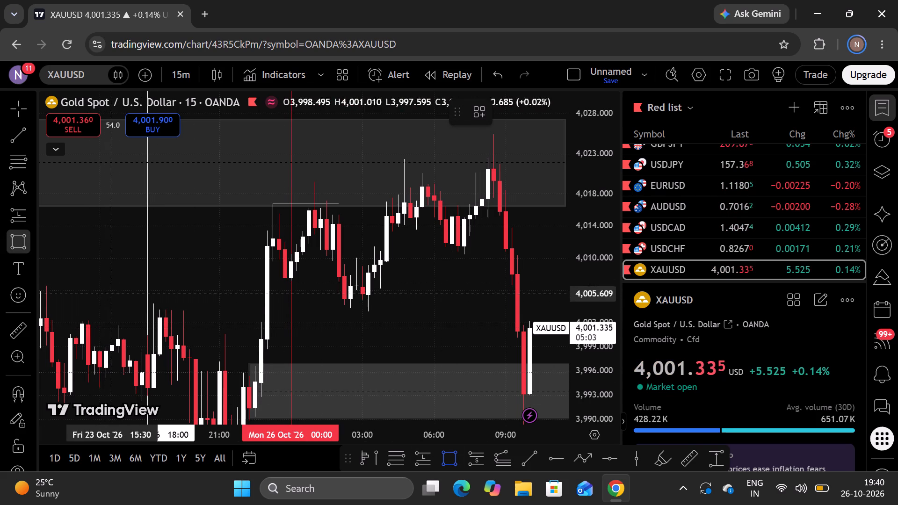
left_click(144, 309)
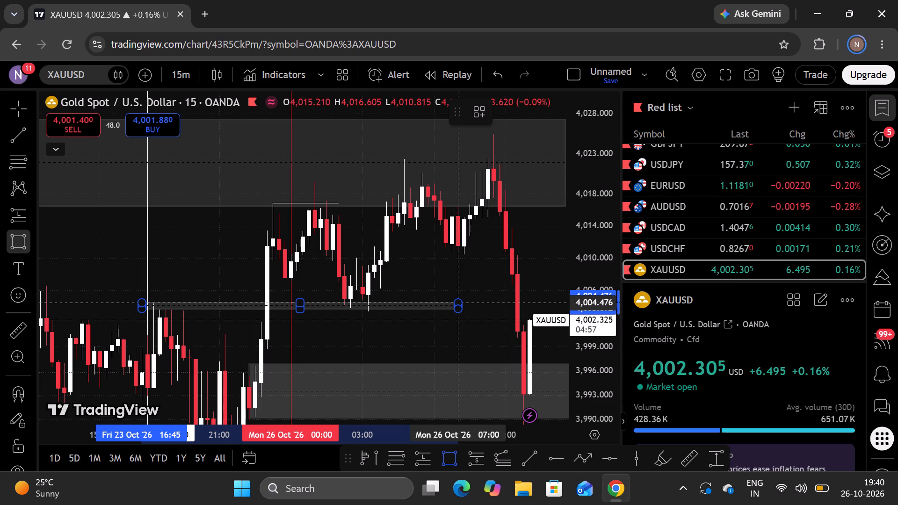
left_click(461, 303)
left_click(427, 322)
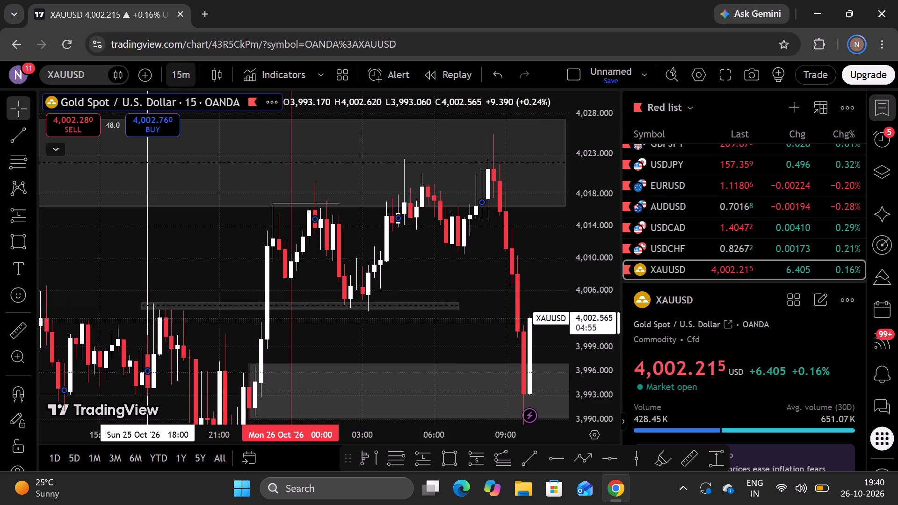
Examine the 15-minute price action around the upper zone, the thin middle zone and the lower zone up to the latest candle.
left_click(190, 76)
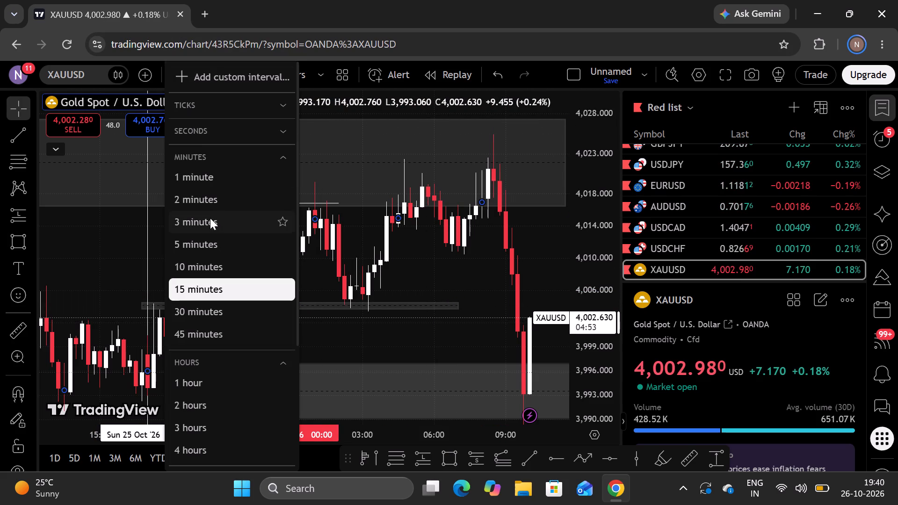
left_click(466, 328)
left_click_drag(480, 338, 335, 360)
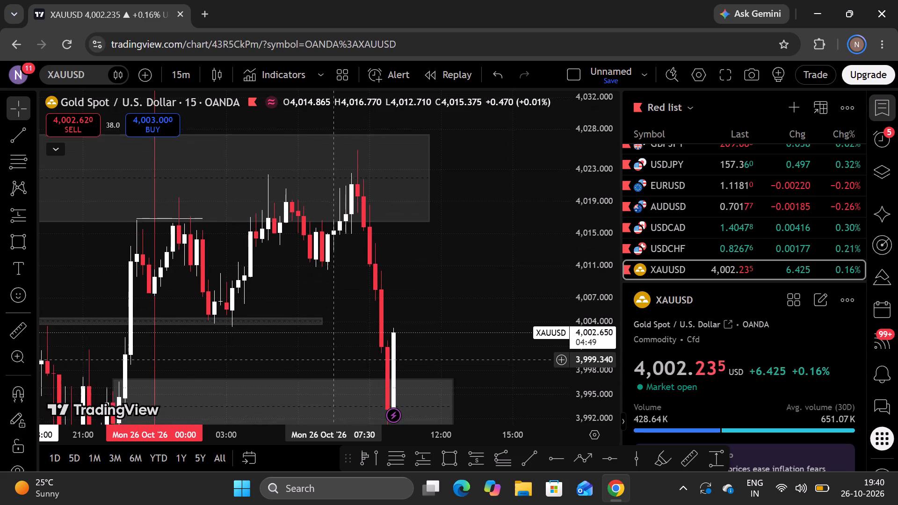
left_click_drag(335, 360, 335, 377)
left_click_drag(428, 260, 399, 343)
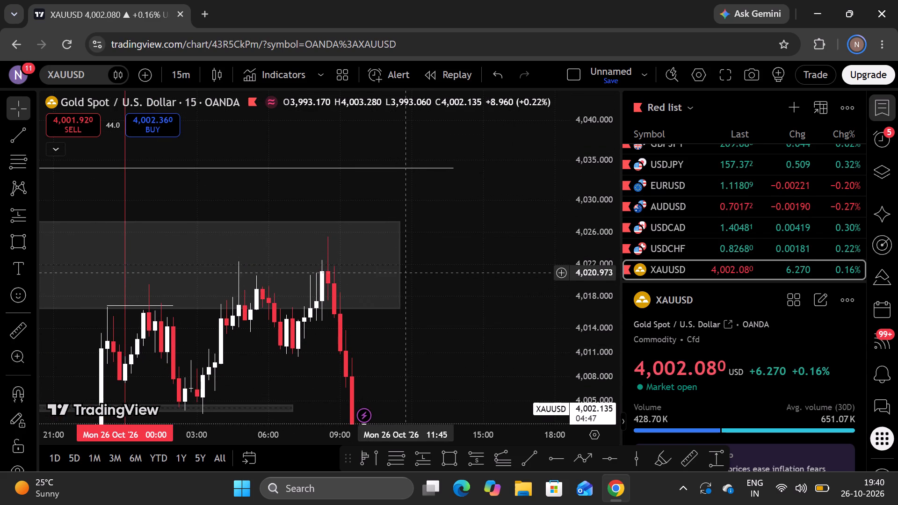
left_click_drag(441, 276, 575, 268)
scroll(419, 239, "down", 7)
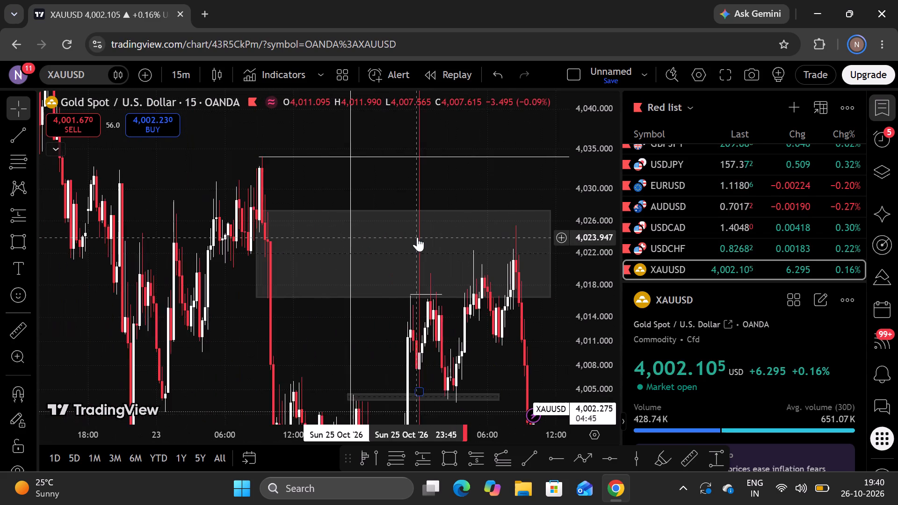
scroll(419, 238, "up", 5)
left_click_drag(586, 179, 585, 281)
scroll(551, 272, "down", 3)
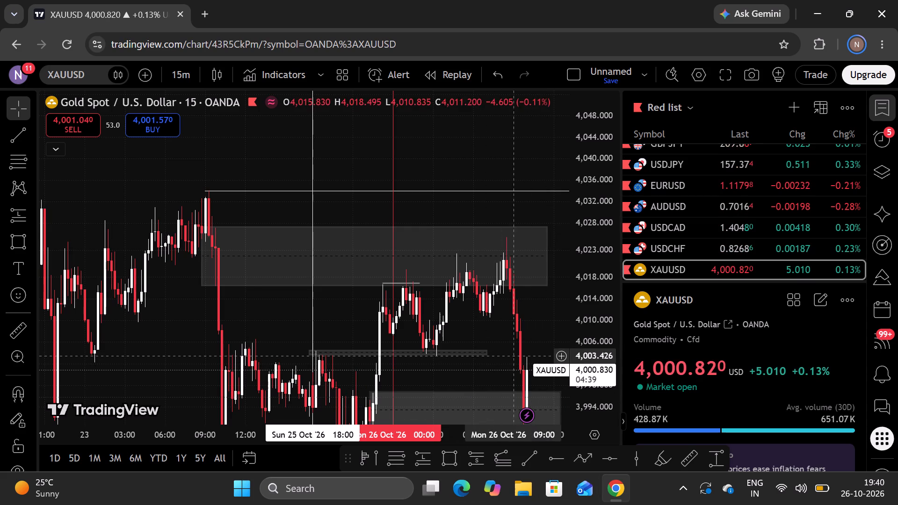
left_click_drag(515, 353, 423, 272)
scroll(430, 290, "up", 4)
left_click_drag(404, 274, 484, 278)
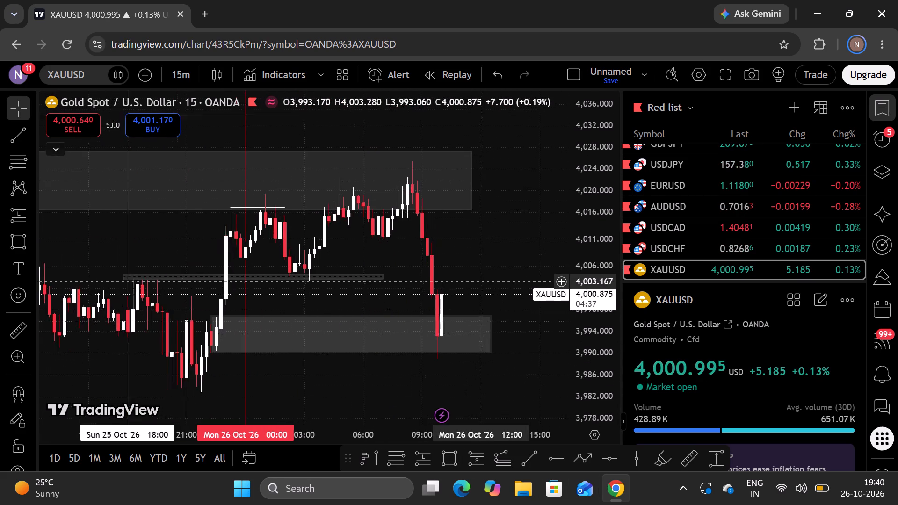
left_click_drag(484, 278, 486, 275)
scroll(486, 274, "up", 1)
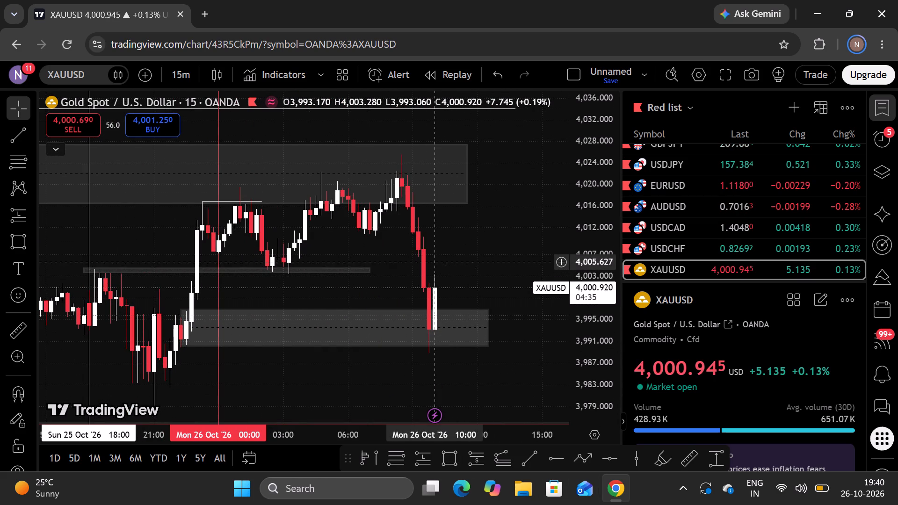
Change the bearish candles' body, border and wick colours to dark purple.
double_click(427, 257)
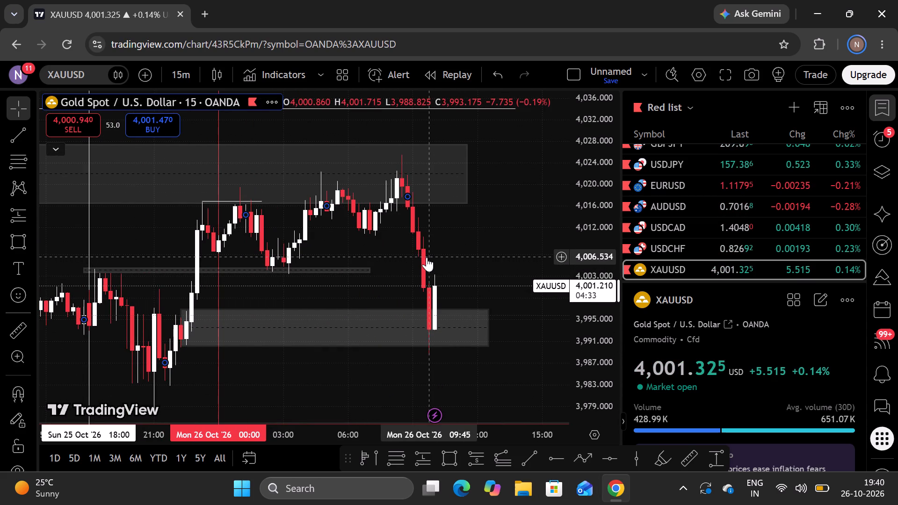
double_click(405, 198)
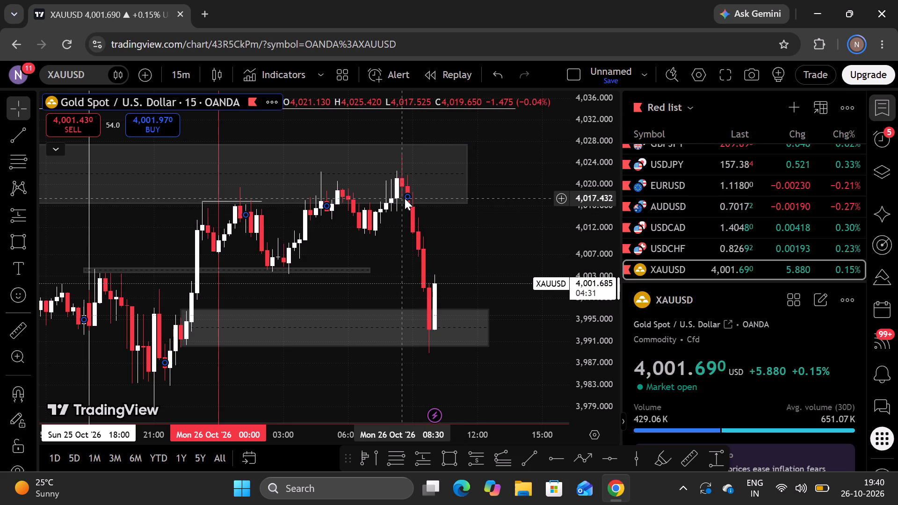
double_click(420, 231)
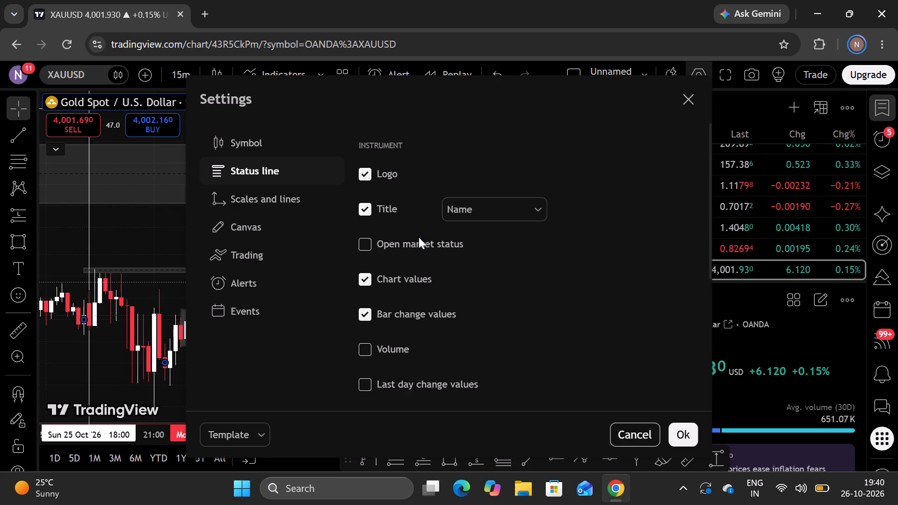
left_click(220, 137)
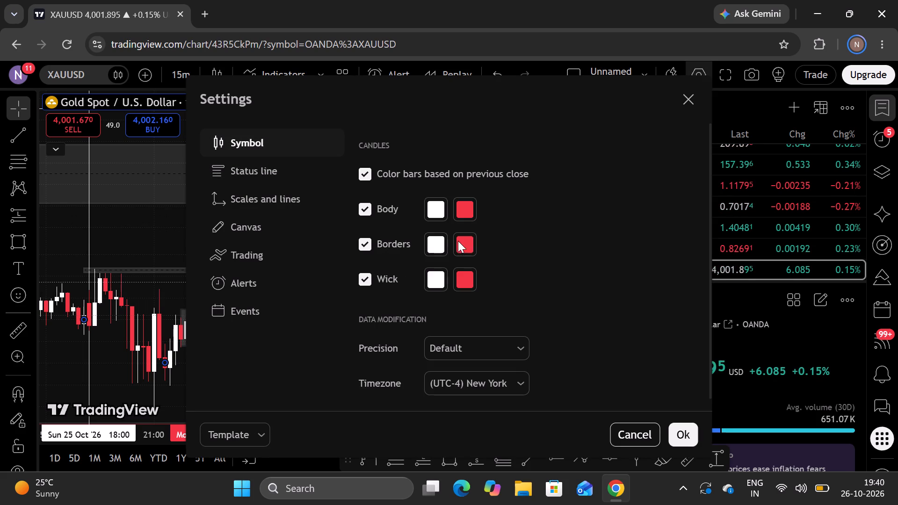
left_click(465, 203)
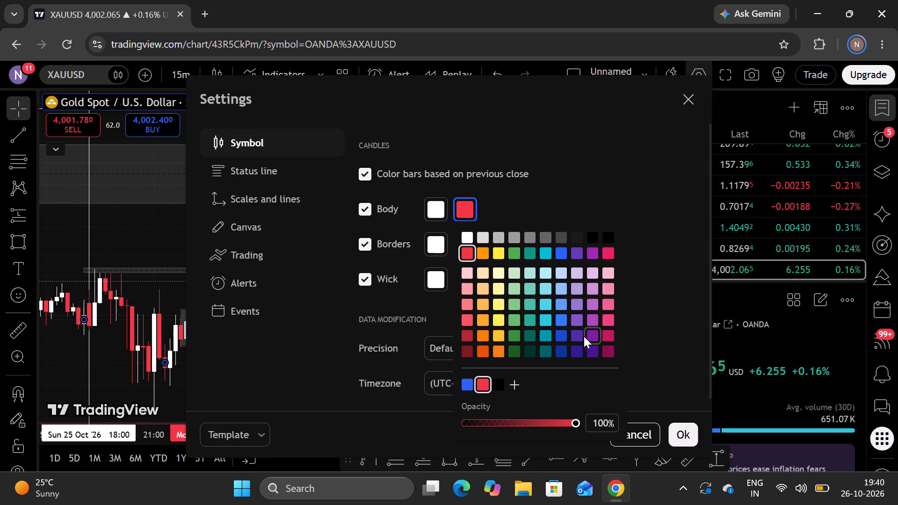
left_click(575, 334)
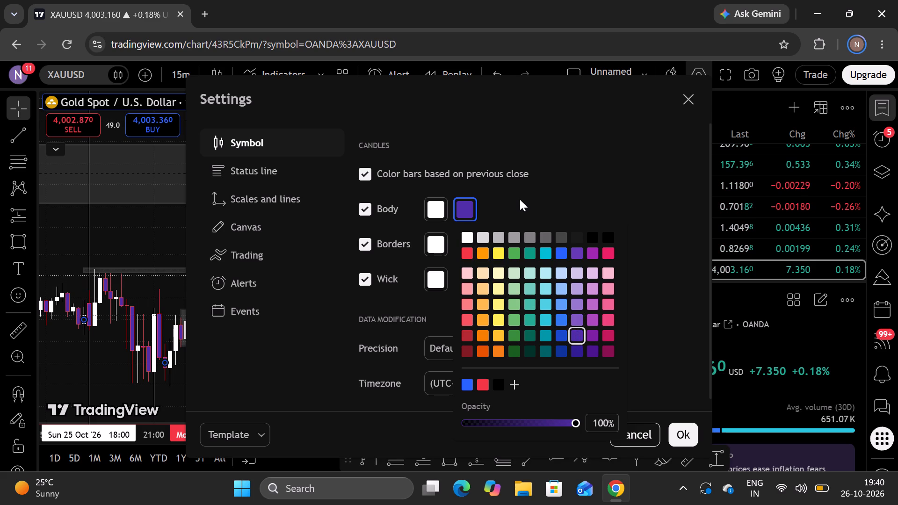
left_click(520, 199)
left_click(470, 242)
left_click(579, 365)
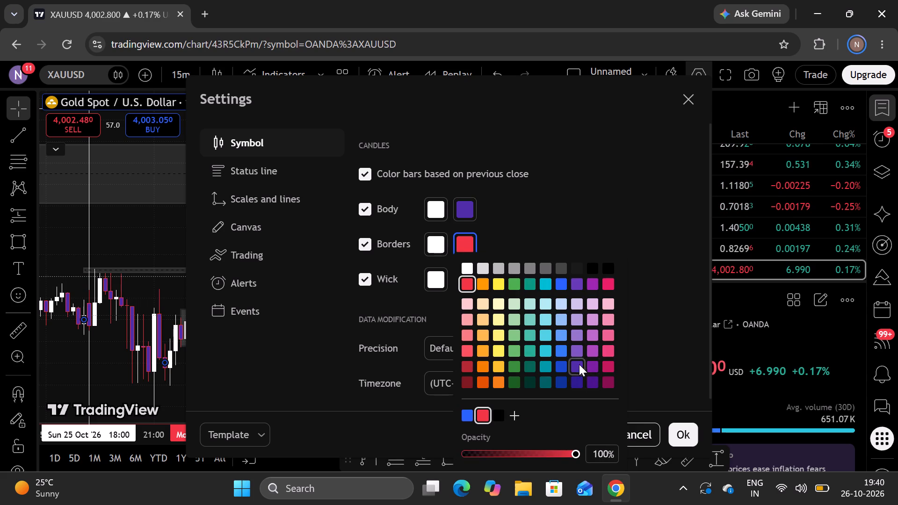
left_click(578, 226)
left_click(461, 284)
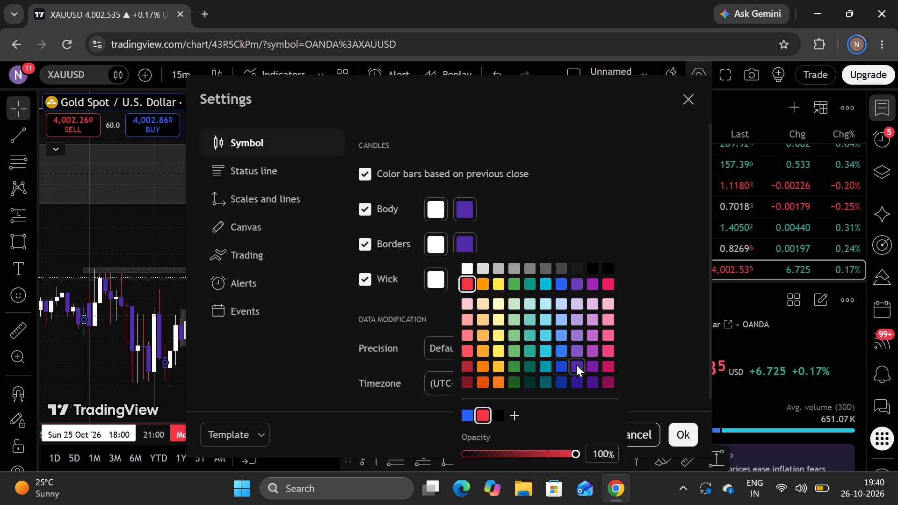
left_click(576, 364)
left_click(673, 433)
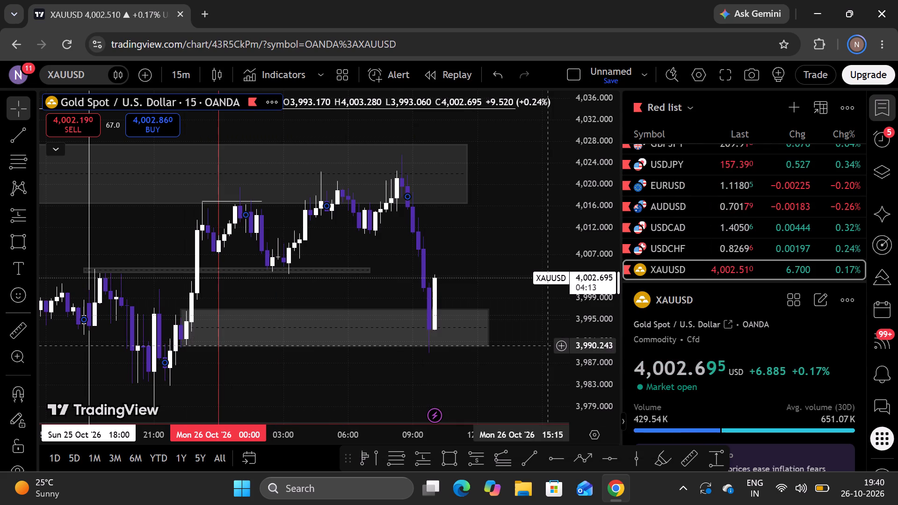
Examine how the purple bearish candles look against the grey zones on the 15-minute chart.
scroll(539, 345, "up", 1)
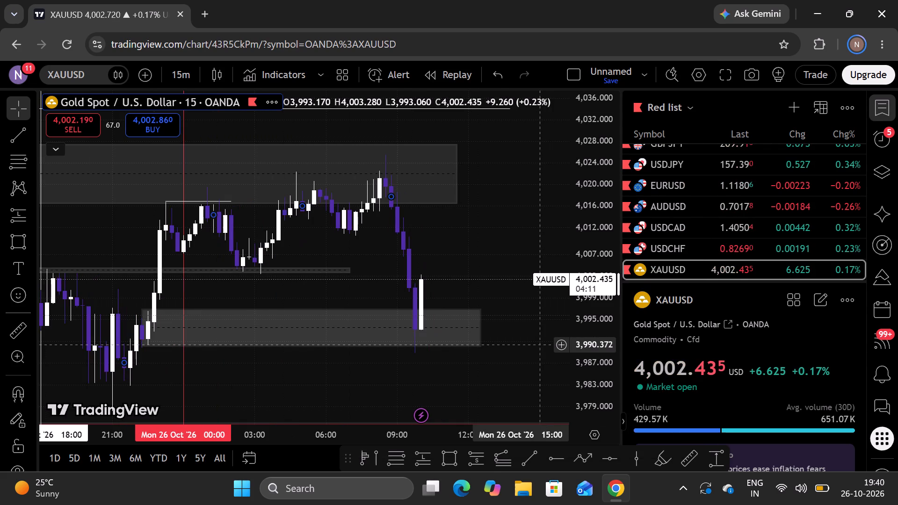
scroll(539, 344, "down", 4)
scroll(537, 343, "up", 4)
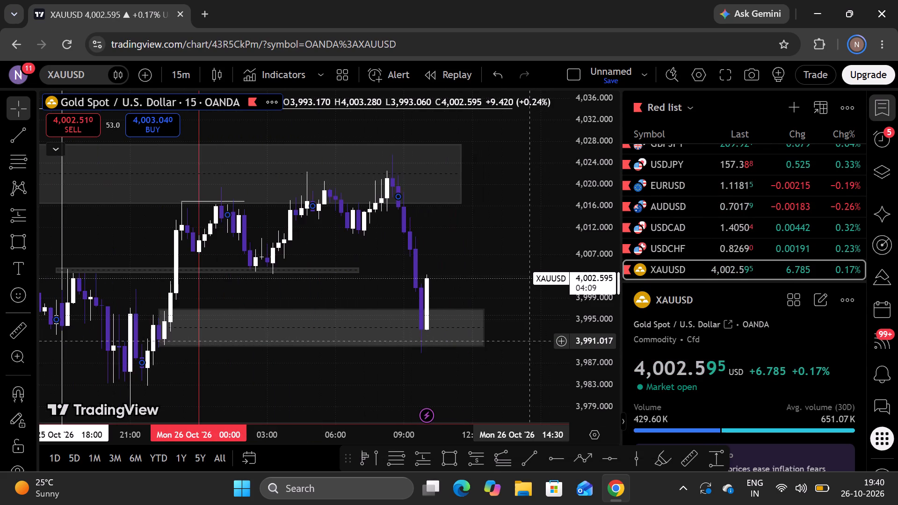
scroll(528, 341, "up", 4)
scroll(511, 326, "down", 3)
left_click_drag(500, 259, 507, 267)
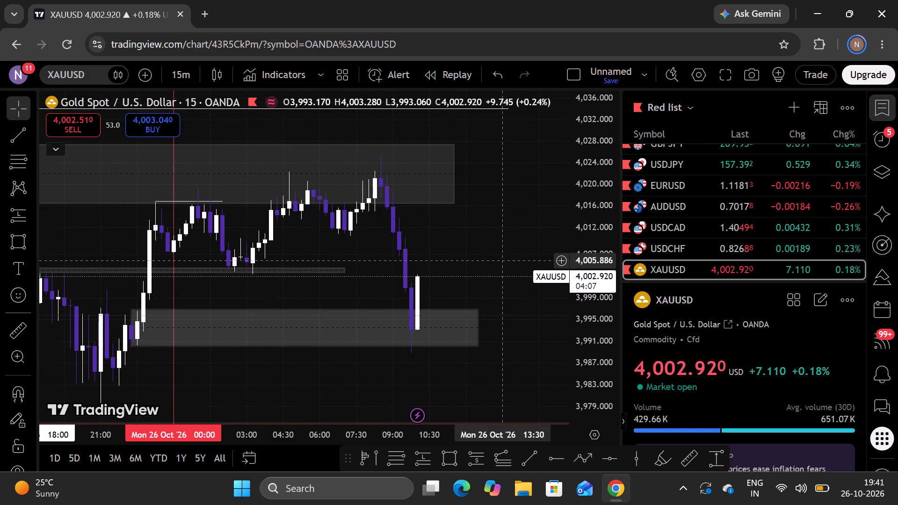
left_click_drag(507, 267, 529, 263)
left_click_drag(599, 306, 608, 298)
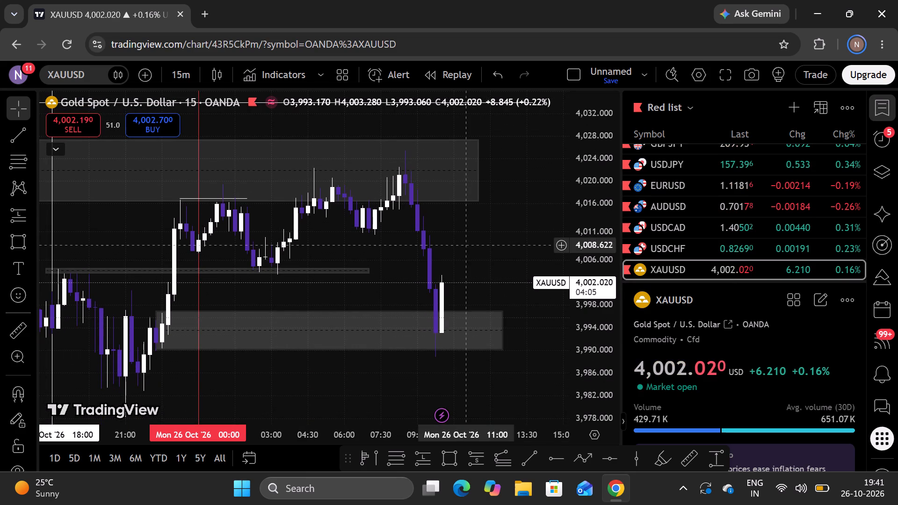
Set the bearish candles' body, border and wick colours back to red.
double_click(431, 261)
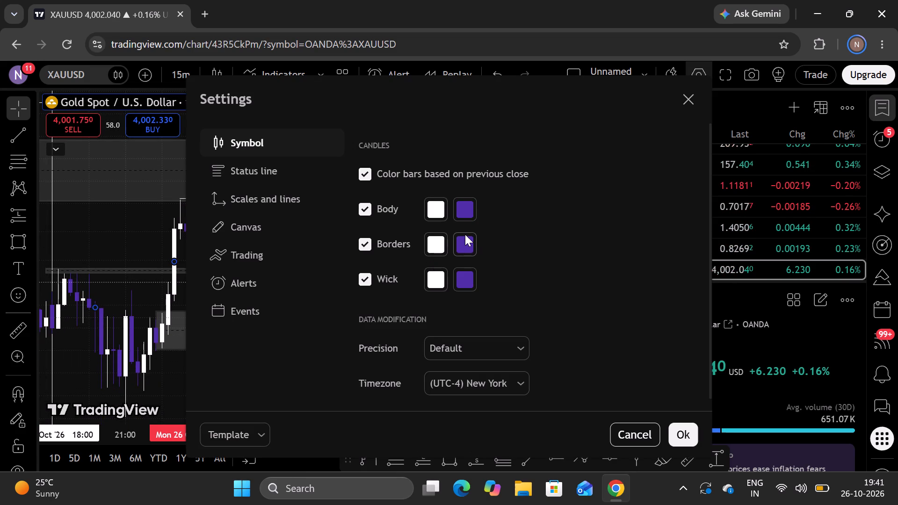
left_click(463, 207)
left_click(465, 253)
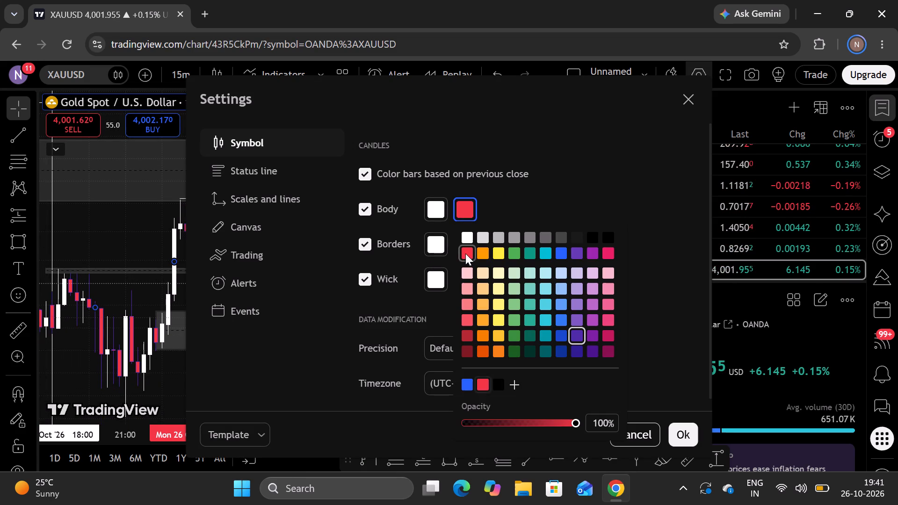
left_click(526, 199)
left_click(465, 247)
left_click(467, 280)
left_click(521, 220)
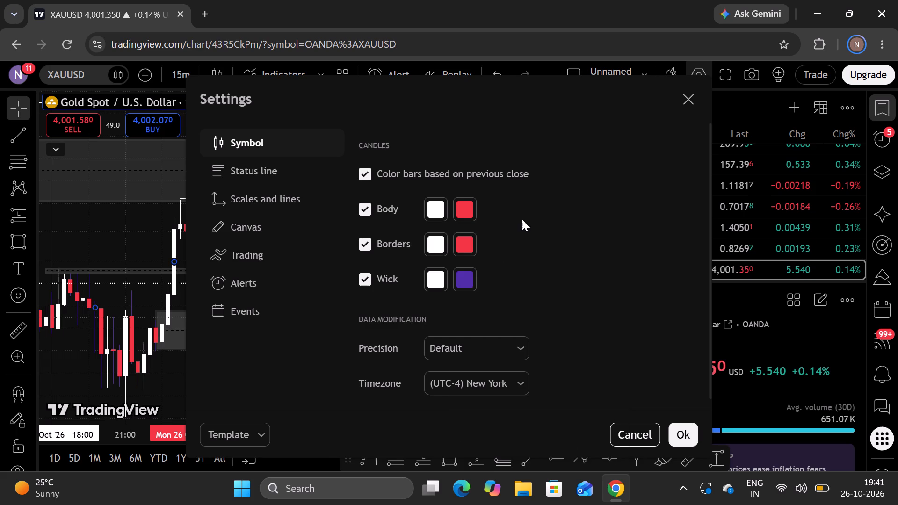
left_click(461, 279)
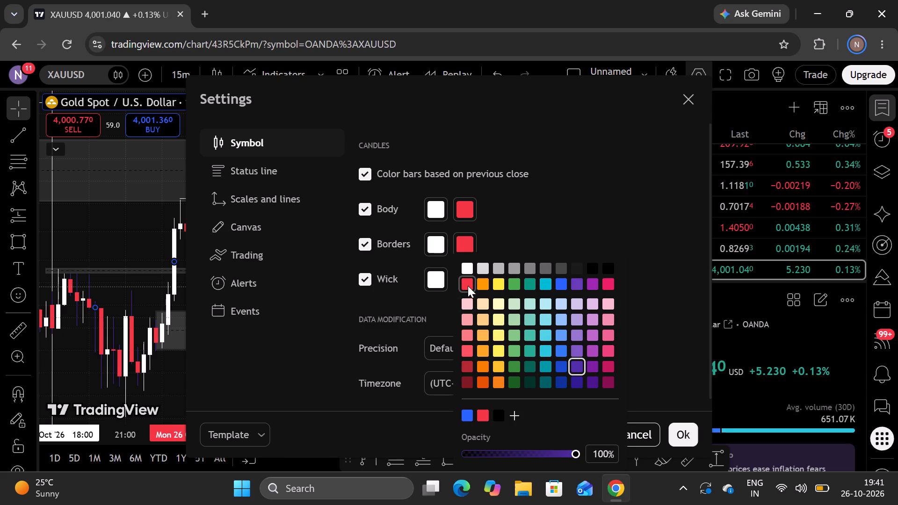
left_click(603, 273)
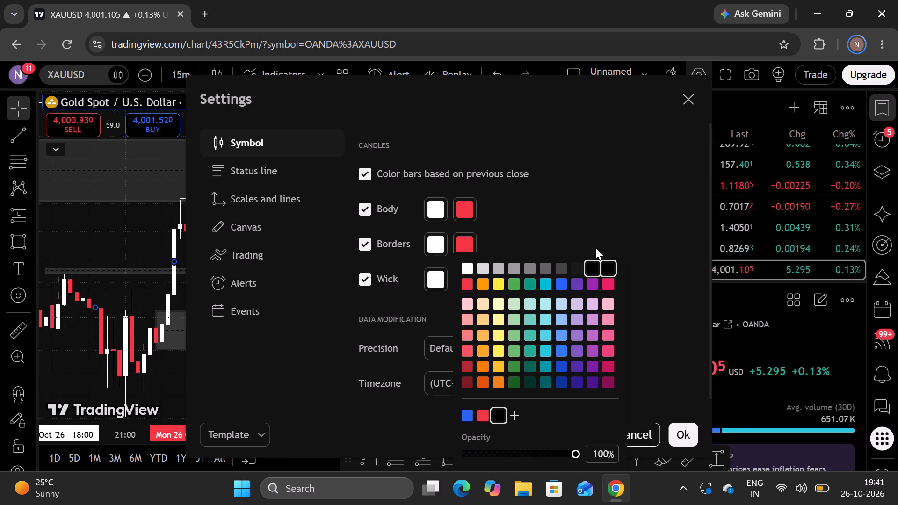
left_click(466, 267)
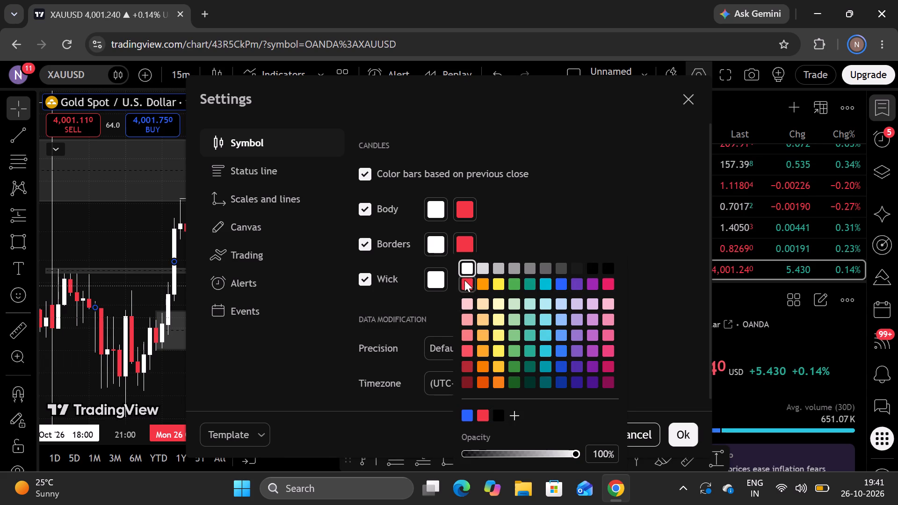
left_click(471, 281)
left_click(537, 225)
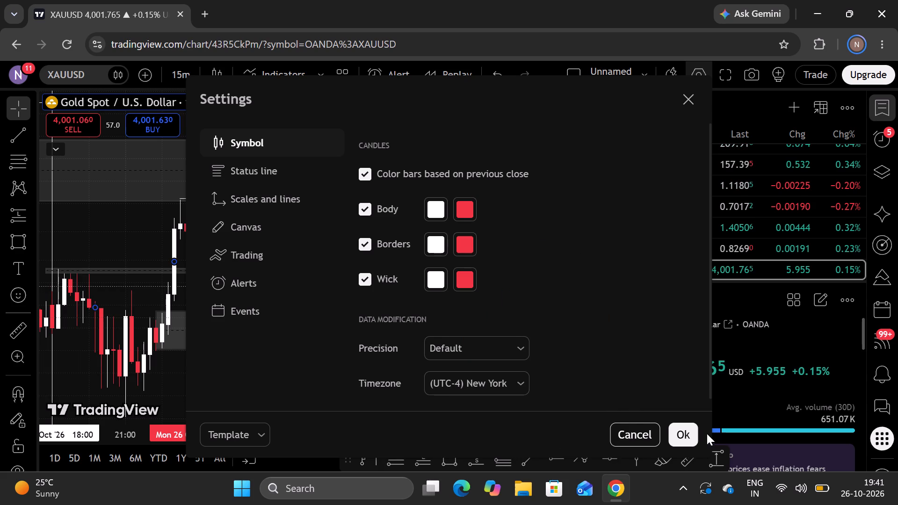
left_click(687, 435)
Switch the XAUUSD chart to the 5-minute interval.
scroll(461, 316, "up", 1)
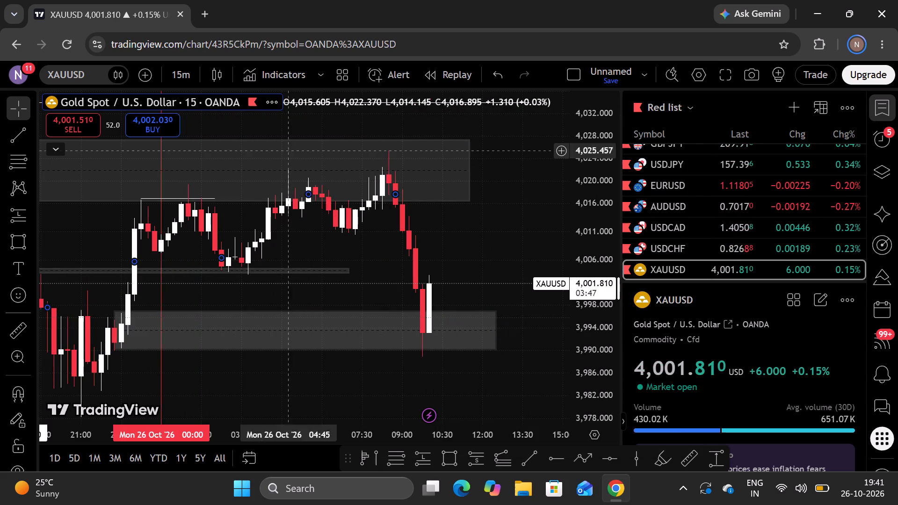
left_click(185, 78)
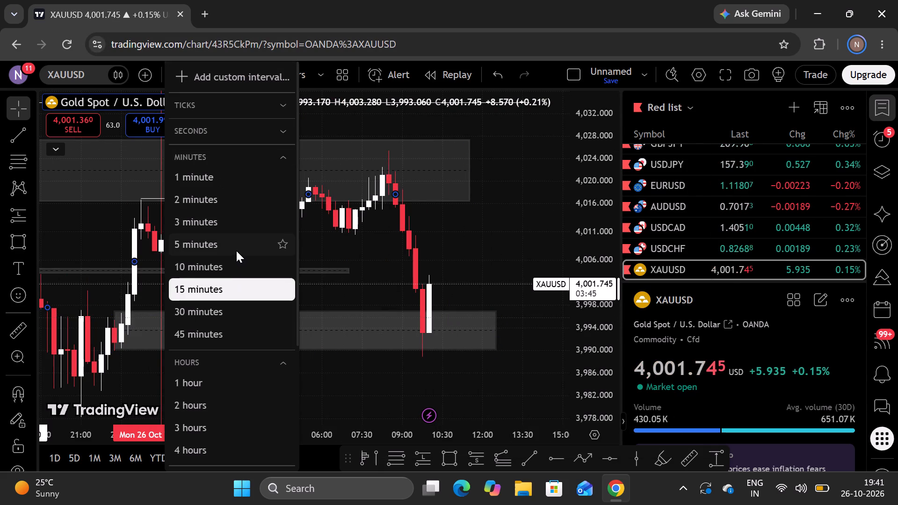
left_click(236, 251)
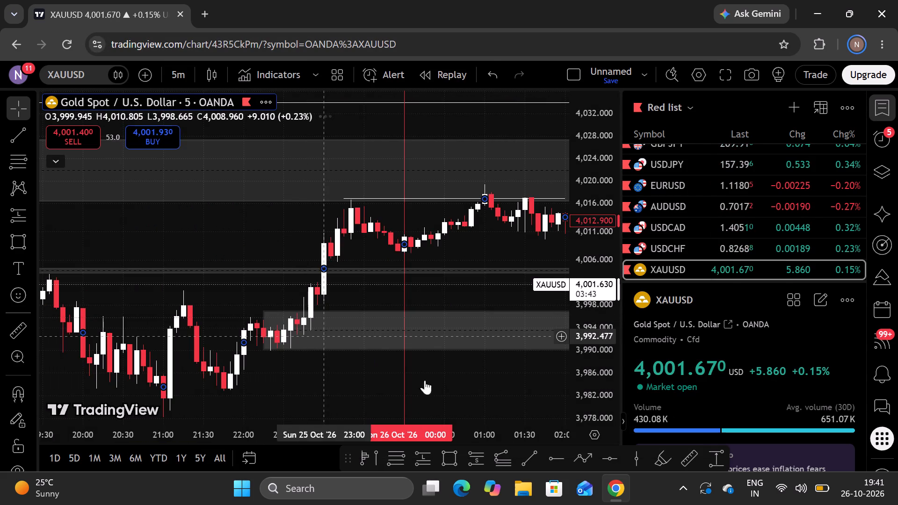
left_click_drag(507, 376, 151, 351)
scroll(221, 347, "down", 5)
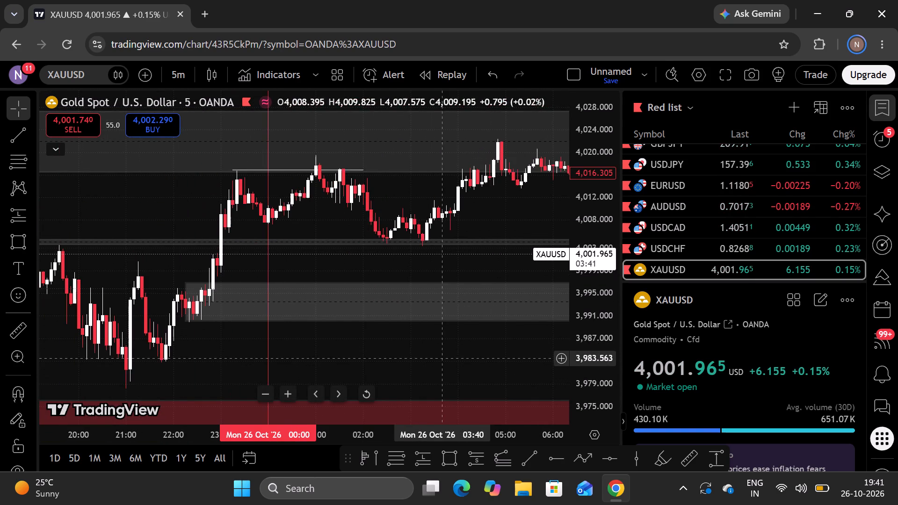
Examine the 5-minute price action between the upper grey zone, the narrow middle zone and the lower grey zone on 26 Oct.
left_click_drag(419, 368, 363, 375)
scroll(387, 346, "down", 4)
left_click_drag(430, 353, 334, 365)
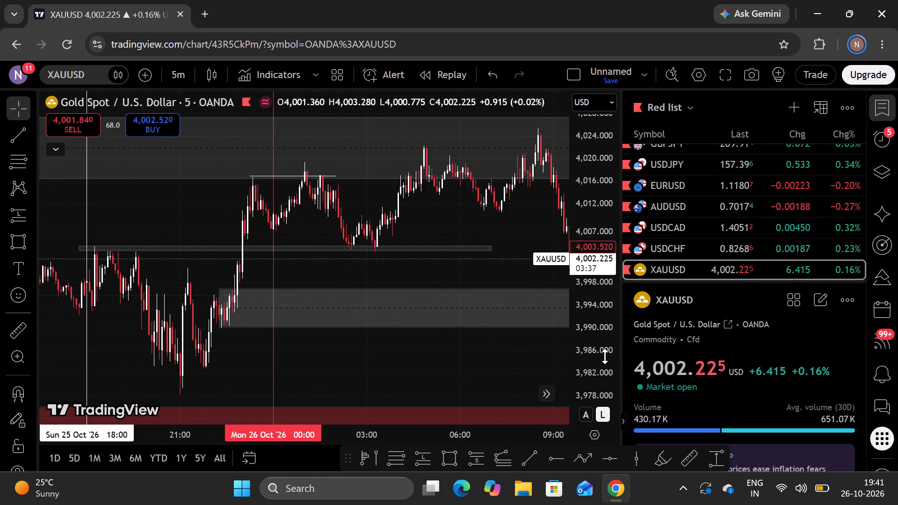
left_click_drag(586, 363, 587, 241)
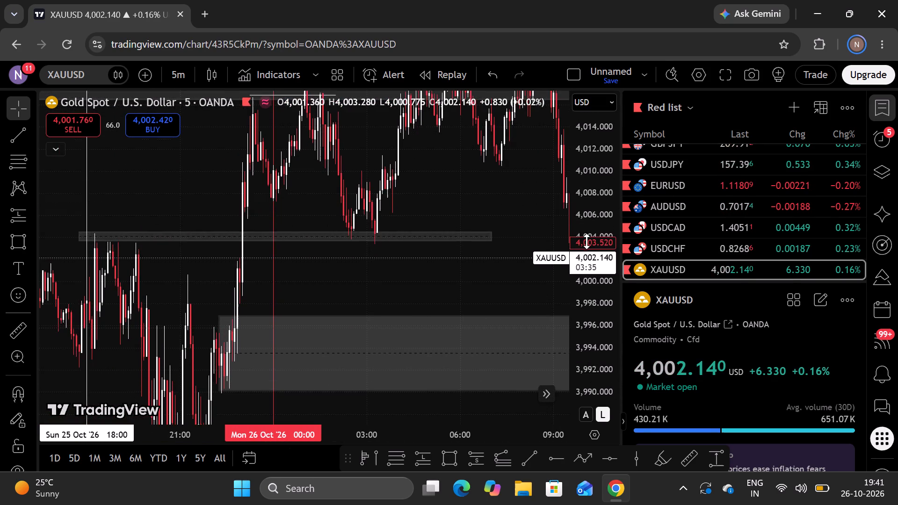
left_click_drag(587, 241, 586, 275)
scroll(450, 289, "up", 5)
left_click_drag(330, 285, 354, 307)
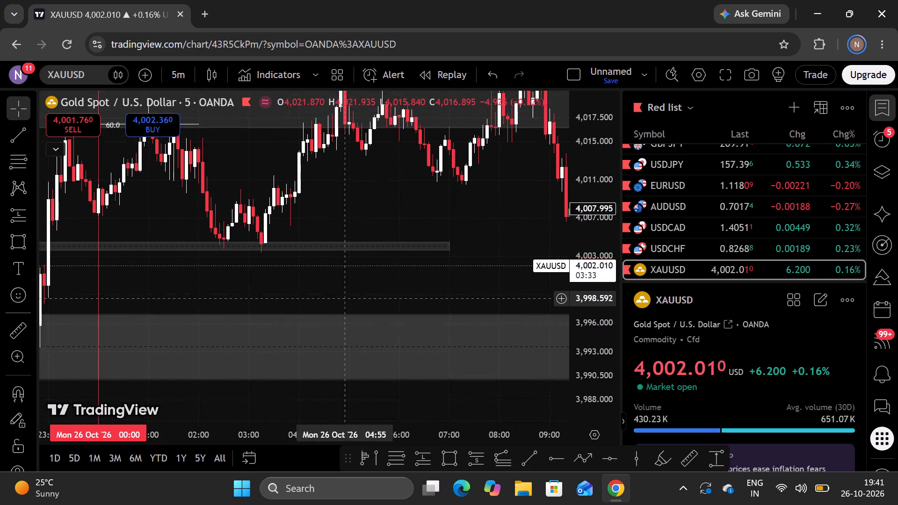
left_click_drag(354, 307, 224, 362)
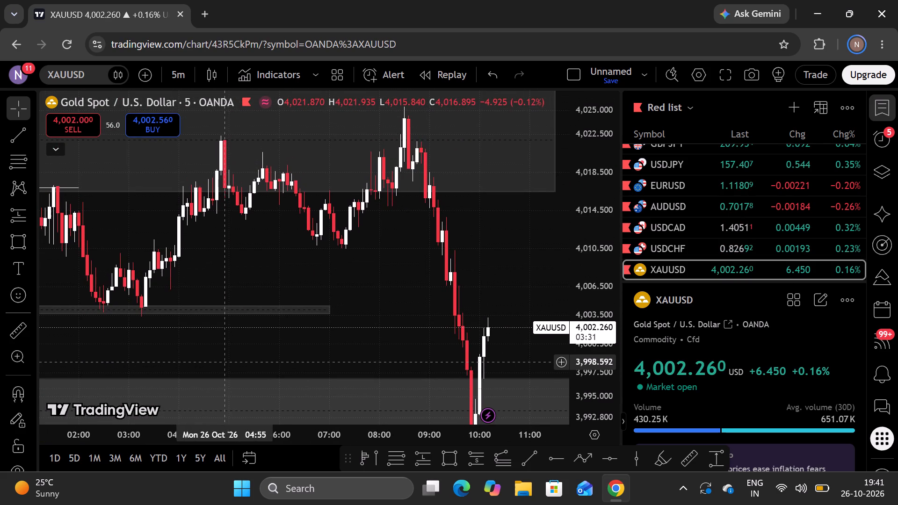
left_click_drag(224, 362, 437, 327)
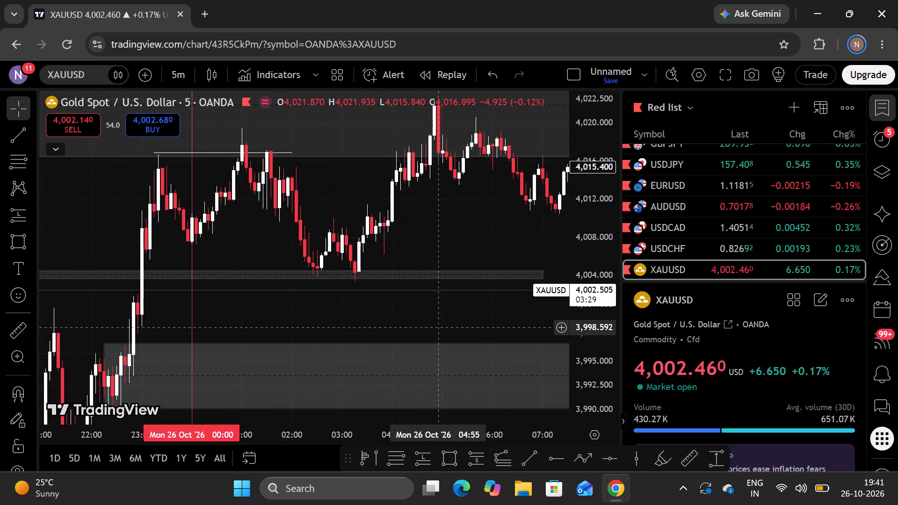
left_click_drag(437, 327, 446, 367)
scroll(377, 310, "up", 6)
left_click_drag(239, 222, 382, 284)
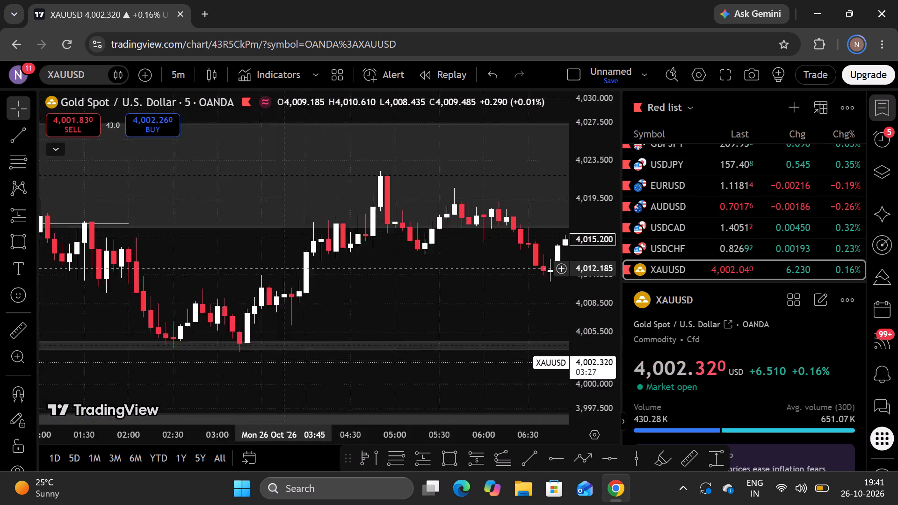
Examine the 5-minute swing highs around the white horizontal line at the upper grey zone's lower edge.
left_click_drag(382, 284, 484, 252)
scroll(448, 265, "down", 3)
left_click_drag(592, 345, 587, 239)
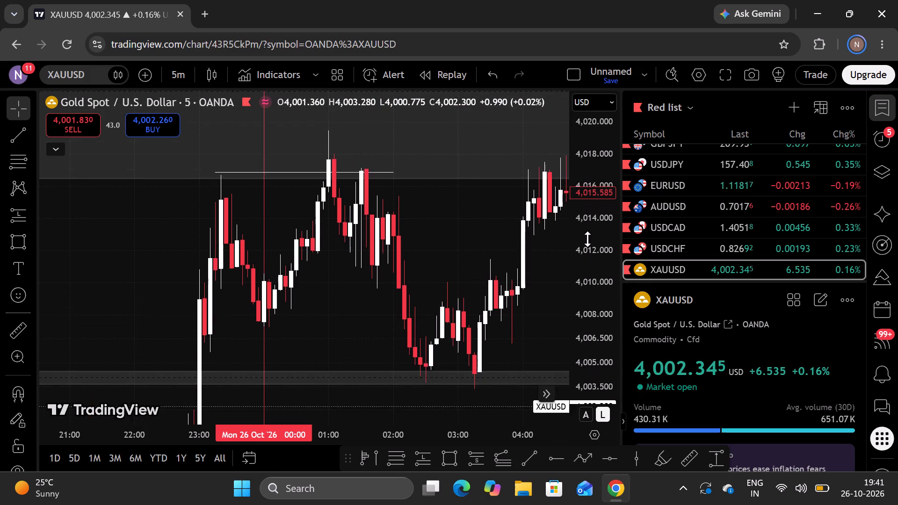
left_click_drag(587, 239, 587, 258)
scroll(464, 274, "up", 4)
left_click_drag(335, 262, 409, 287)
scroll(422, 280, "down", 6)
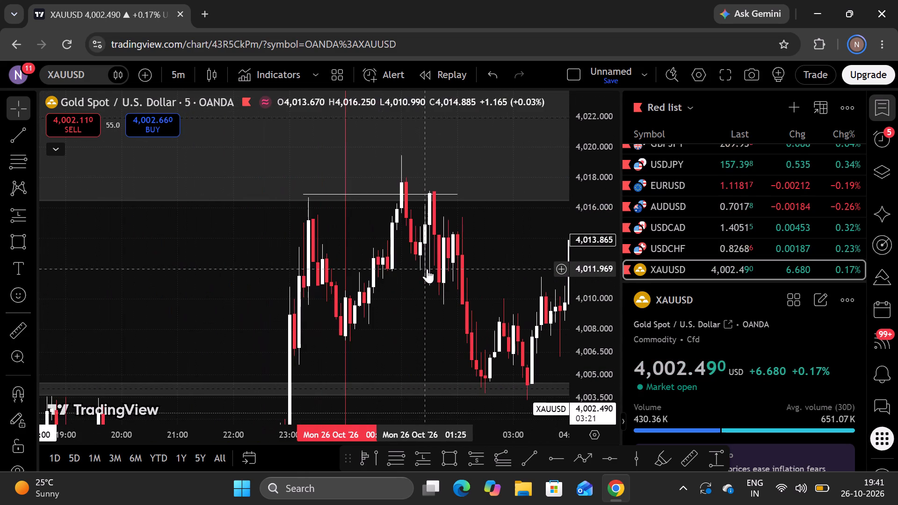
Draw a rectangle zone from about 3,989.7 to 3,975.7, starting 23 Oct 10:15, and extend its end almost to 26 Oct 00:00.
left_click_drag(592, 179, 587, 338)
scroll(499, 296, "down", 5)
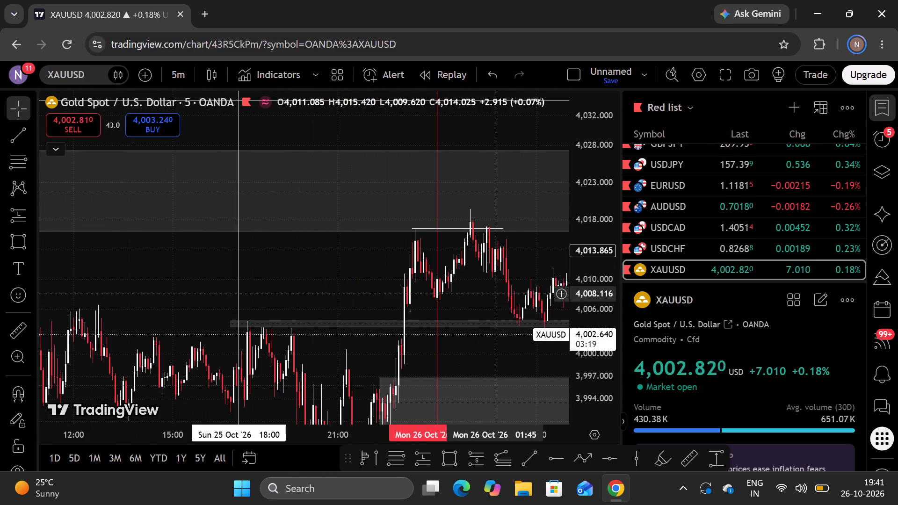
left_click_drag(363, 369, 384, 140)
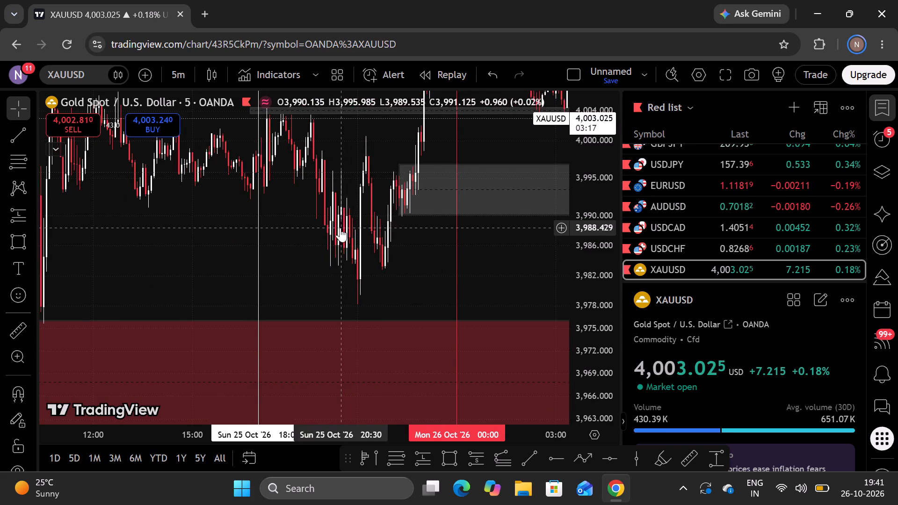
left_click_drag(340, 232, 362, 247)
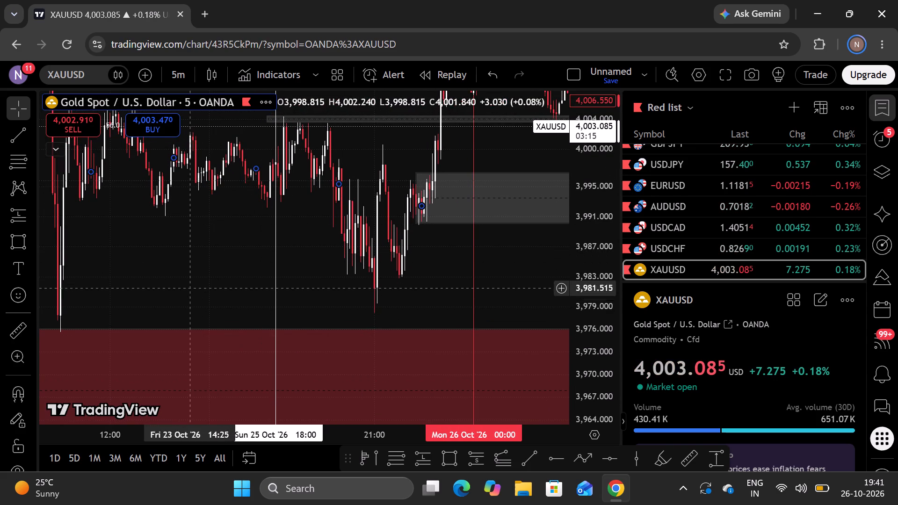
left_click(449, 455)
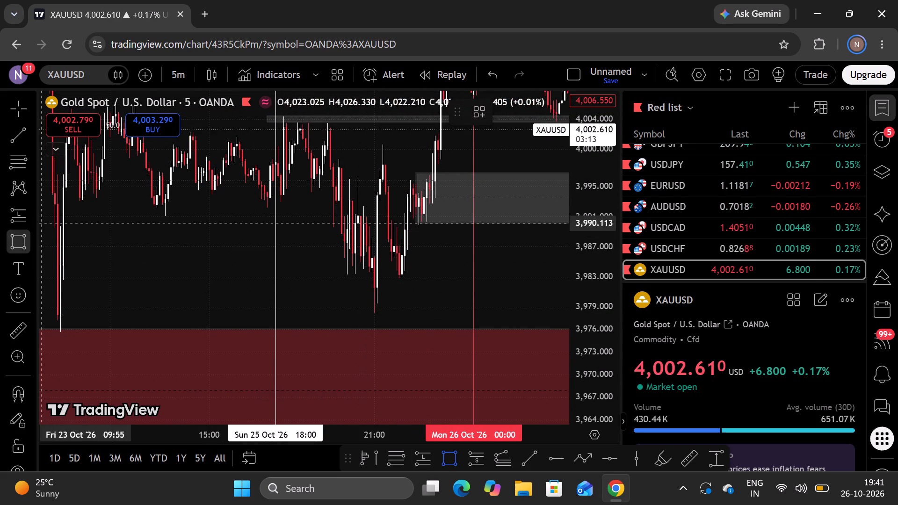
left_click(54, 226)
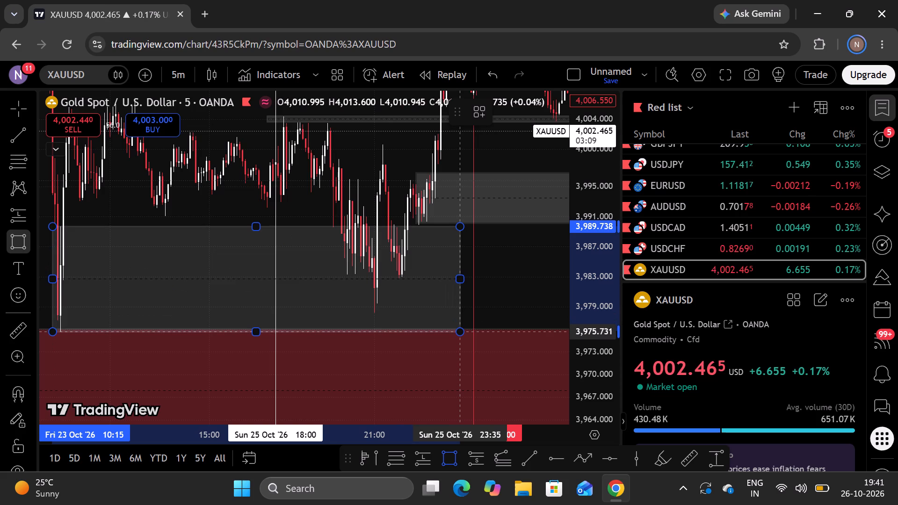
left_click(460, 332)
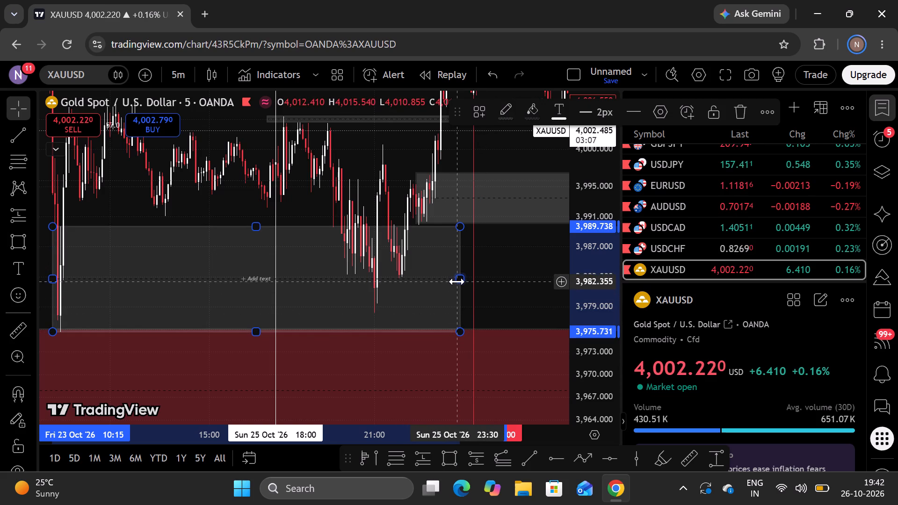
left_click_drag(457, 281, 470, 279)
left_click(512, 264)
Examine the 5-minute rally from the lower zones and the swing highs around the white line near 4,017.
left_click_drag(514, 261, 502, 329)
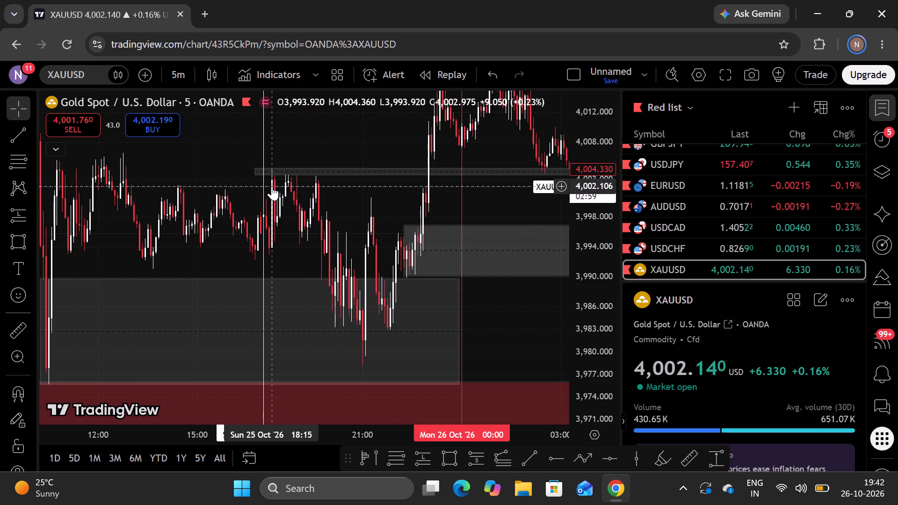
left_click_drag(368, 215, 255, 304)
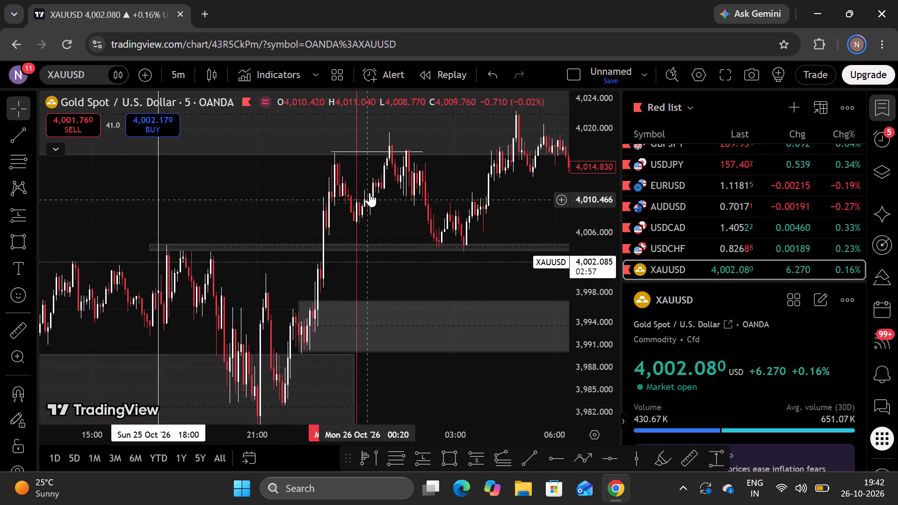
scroll(369, 192, "up", 5)
left_click_drag(324, 204, 348, 258)
left_click_drag(606, 341, 590, 149)
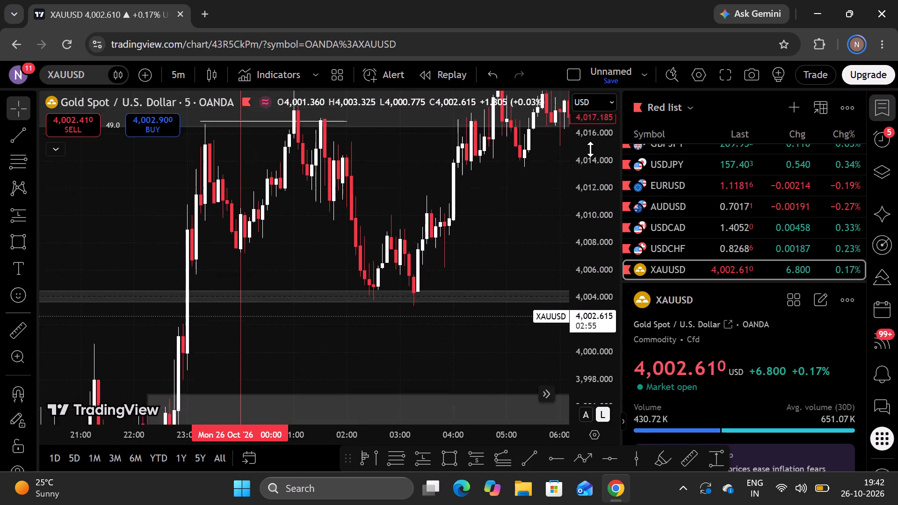
left_click_drag(590, 149, 586, 148)
left_click_drag(438, 201, 435, 318)
scroll(417, 290, "up", 3)
left_click_drag(326, 249, 435, 299)
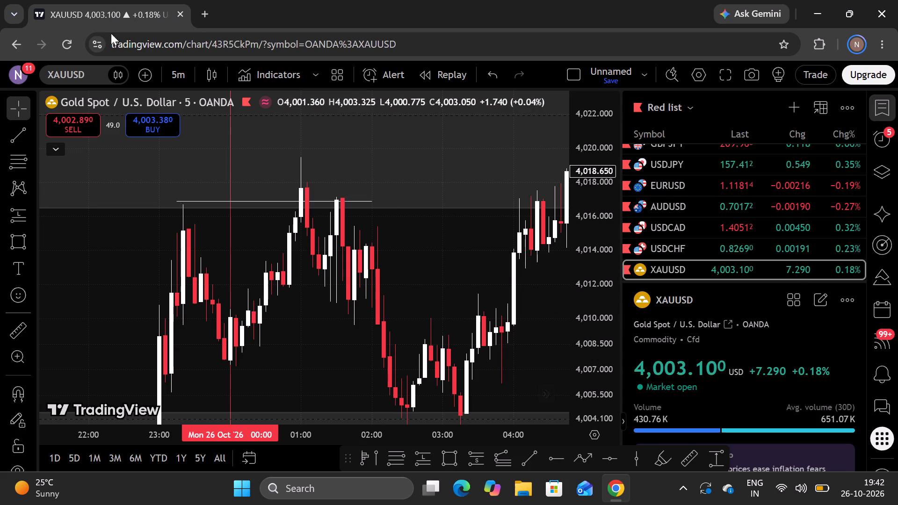
Switch the XAUUSD chart to the 1-minute interval.
left_click(180, 80)
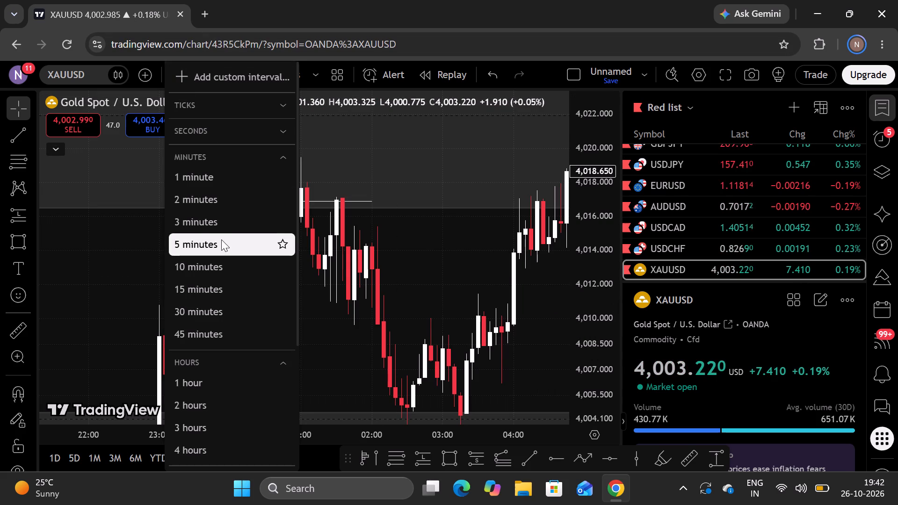
left_click(196, 180)
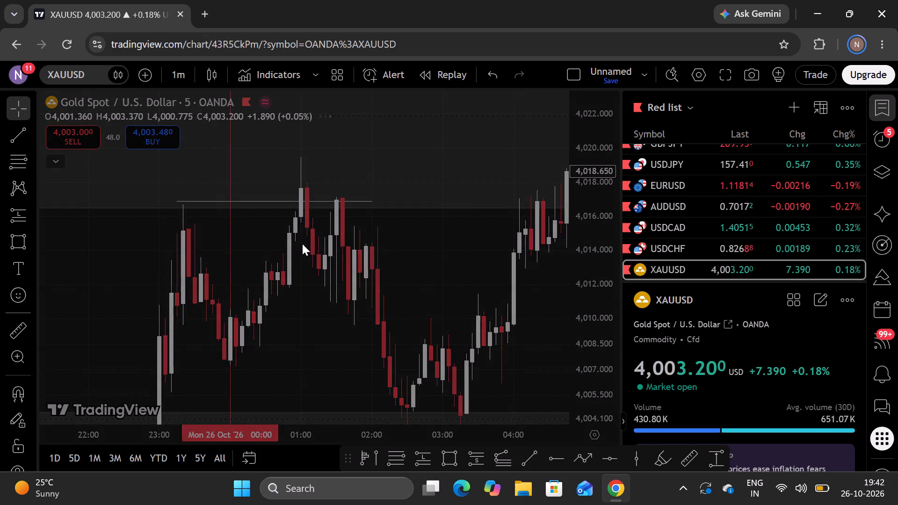
Examine the 1-minute price action from the lower grey zones up to the white line near 4,017 around 26 Oct 00:00.
left_click_drag(304, 249, 350, 323)
scroll(350, 312, "down", 5)
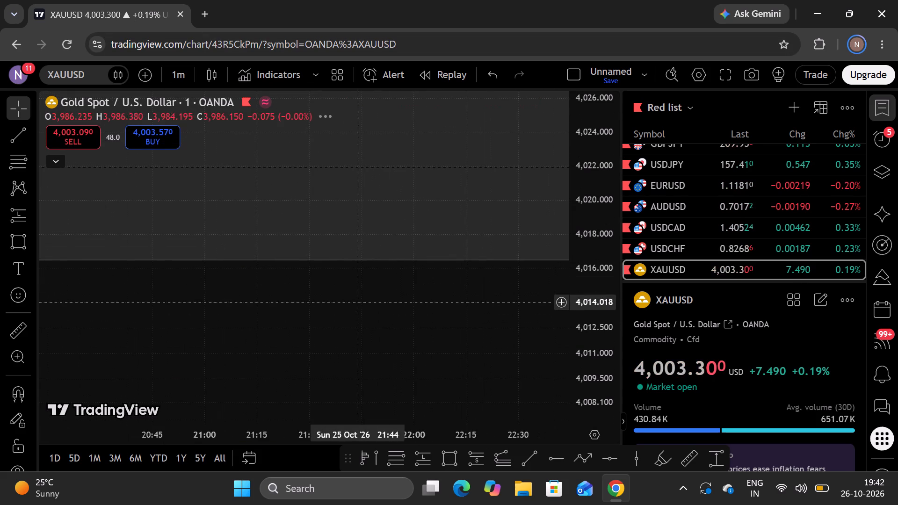
left_click_drag(587, 169, 572, 405)
left_click_drag(467, 293, 375, 264)
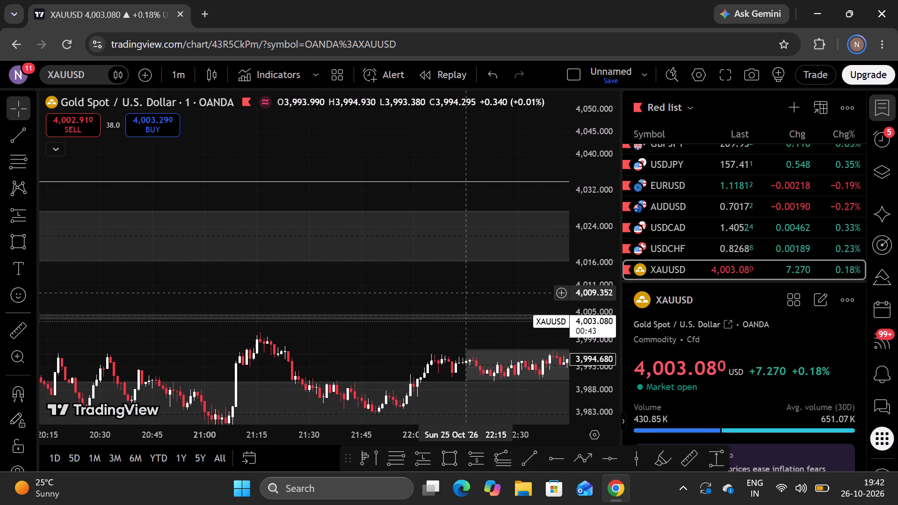
left_click_drag(375, 264, 81, 184)
left_click_drag(426, 182, 349, 202)
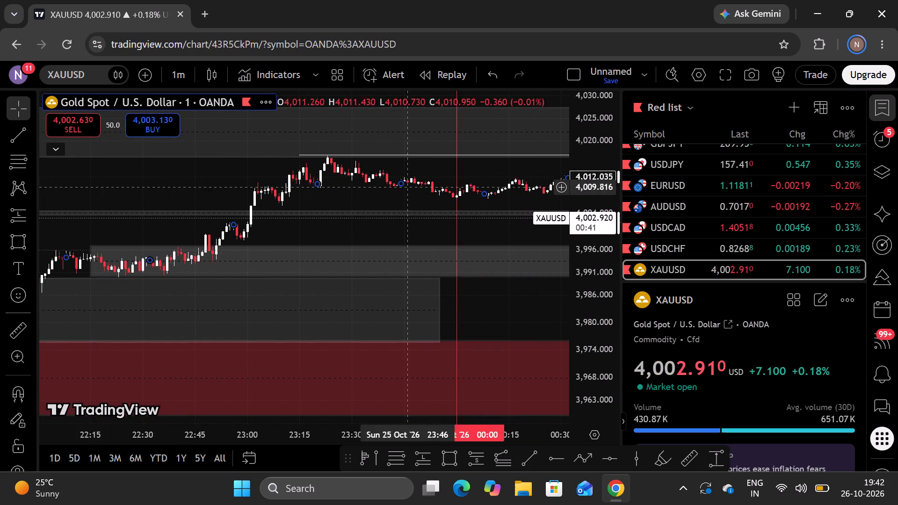
left_click_drag(349, 202, 274, 216)
left_click_drag(528, 345, 492, 352)
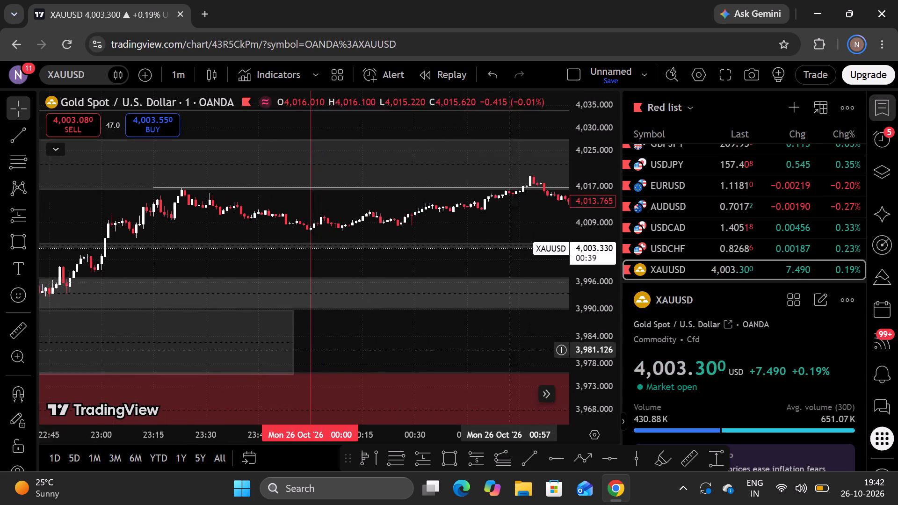
left_click_drag(492, 352, 369, 333)
left_click_drag(592, 350, 577, 138)
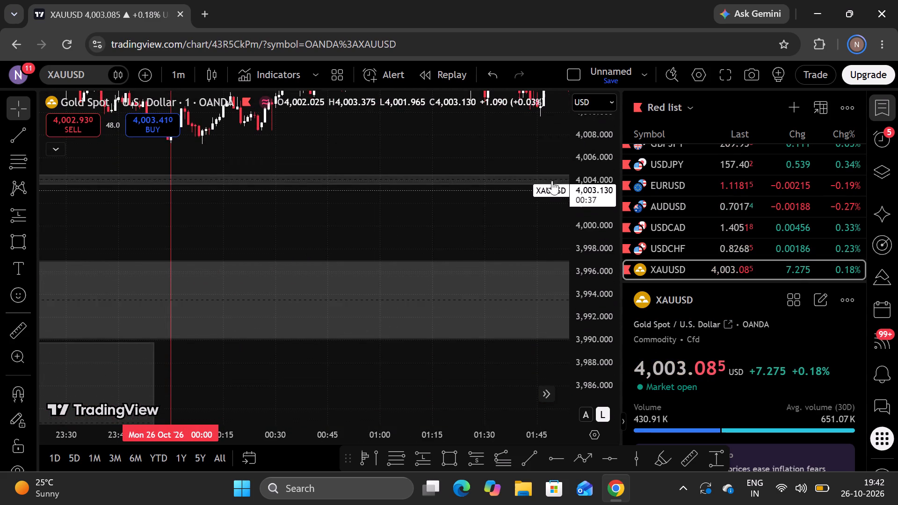
left_click_drag(458, 205, 463, 413)
scroll(409, 327, "down", 4)
left_click_drag(486, 305, 396, 301)
left_click_drag(587, 377, 591, 273)
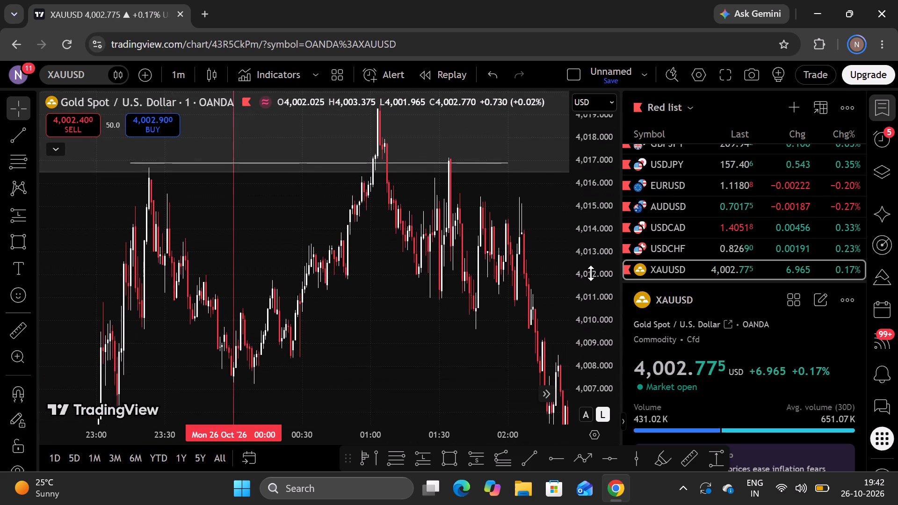
left_click_drag(591, 273, 590, 286)
Examine the 1-minute moves between the narrow middle zone and the upper grey zone through the morning of 26 Oct.
left_click_drag(482, 329, 361, 200)
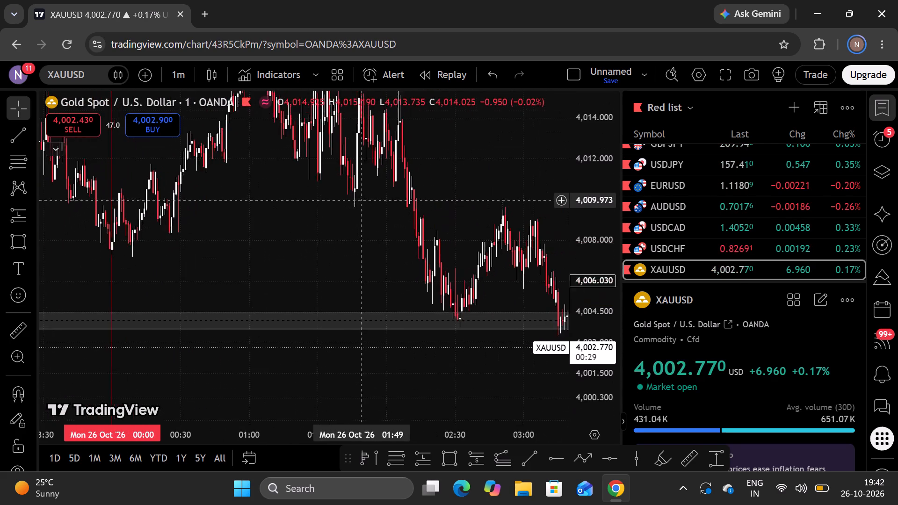
left_click_drag(361, 200, 120, 417)
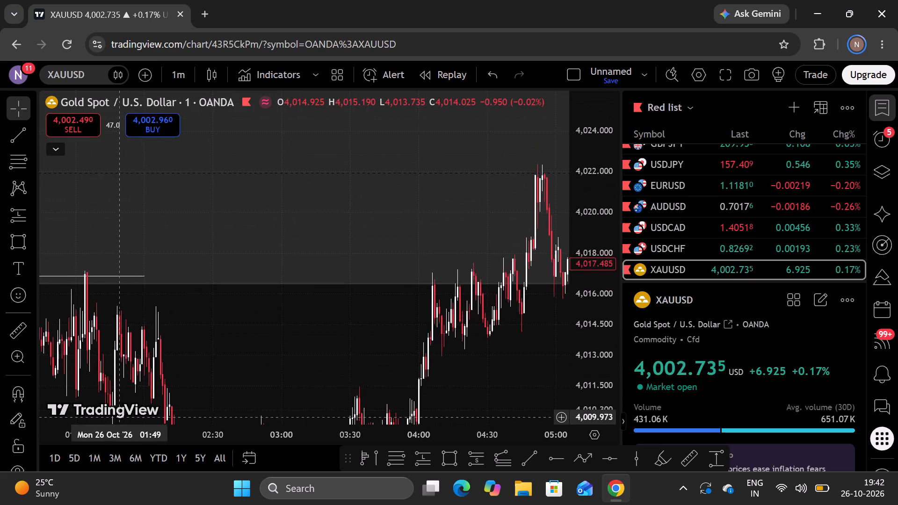
left_click_drag(120, 417, 285, 375)
scroll(283, 365, "down", 5)
left_click_drag(417, 361, 286, 361)
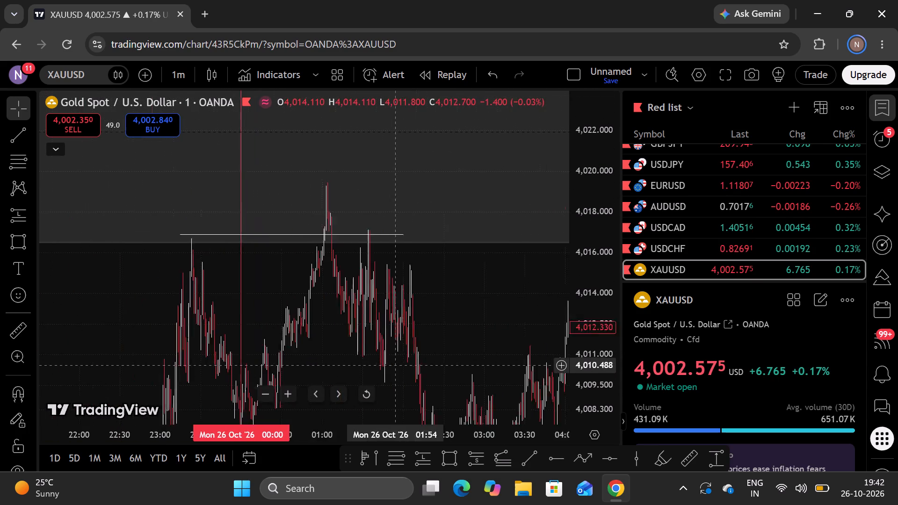
left_click_drag(286, 361, 165, 355)
scroll(167, 355, "down", 4)
left_click_drag(447, 329, 323, 390)
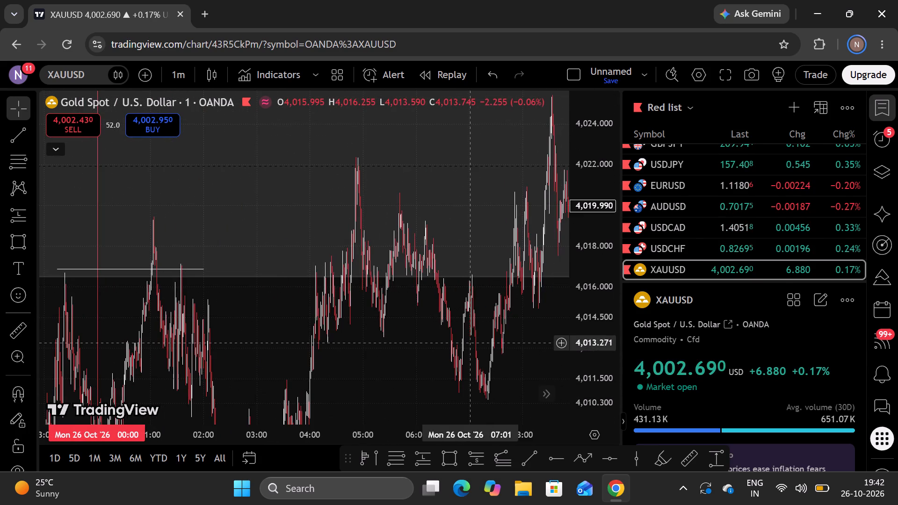
Examine closely the 1-minute swing highs between 01:00 and 02:00 around the white line inside the upper grey zone.
left_click_drag(470, 343, 480, 211)
scroll(330, 271, "up", 6)
left_click_drag(225, 253, 515, 282)
scroll(484, 278, "up", 4)
left_click_drag(287, 242, 500, 322)
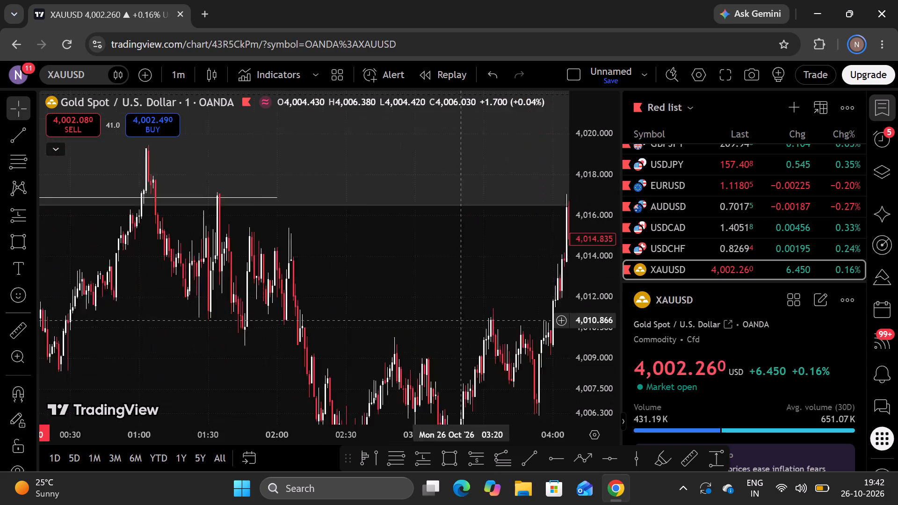
left_click_drag(500, 322, 515, 320)
left_click_drag(384, 279, 447, 315)
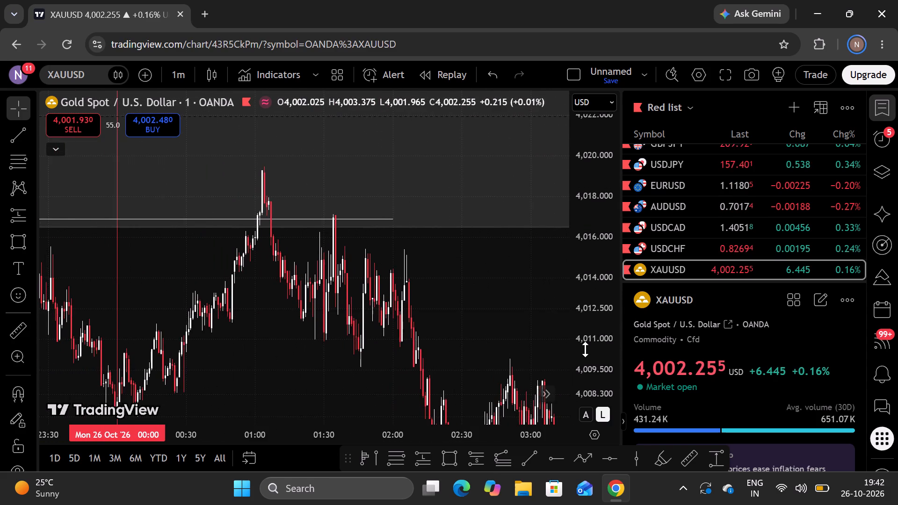
left_click_drag(591, 342, 605, 228)
left_click_drag(444, 289, 482, 357)
scroll(467, 353, "up", 4)
left_click_drag(301, 312, 369, 349)
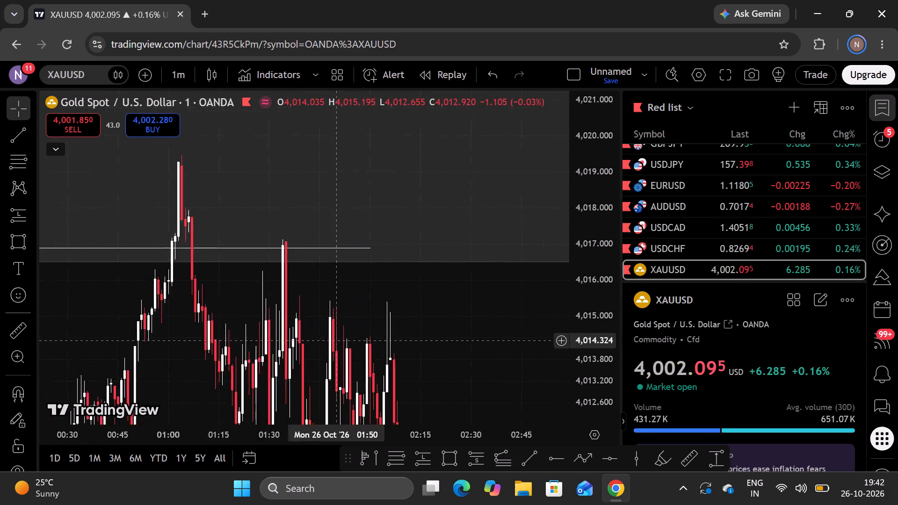
Draw a rectangle from about 4,017.07 to 4,018.06, spanning 01:04 to 02:05 inside the upper grey zone.
left_click_drag(369, 349, 392, 334)
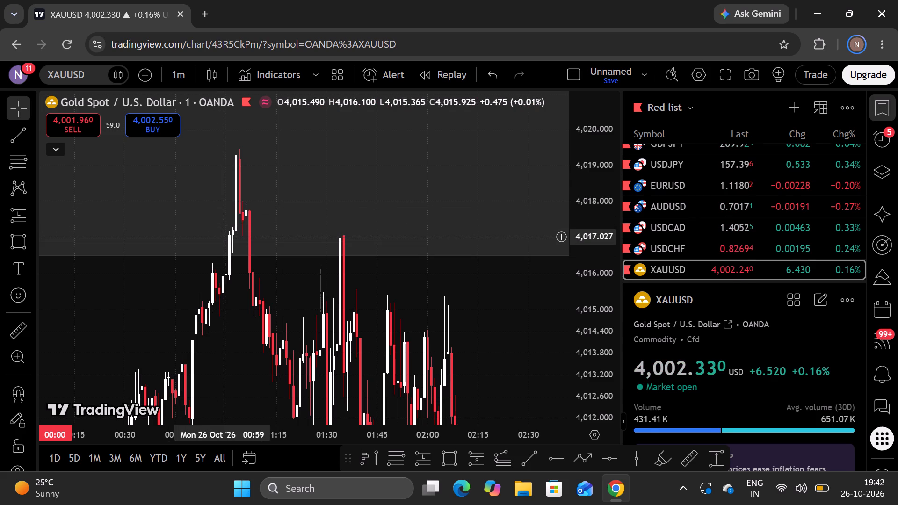
left_click_drag(449, 455, 453, 451)
left_click(449, 454)
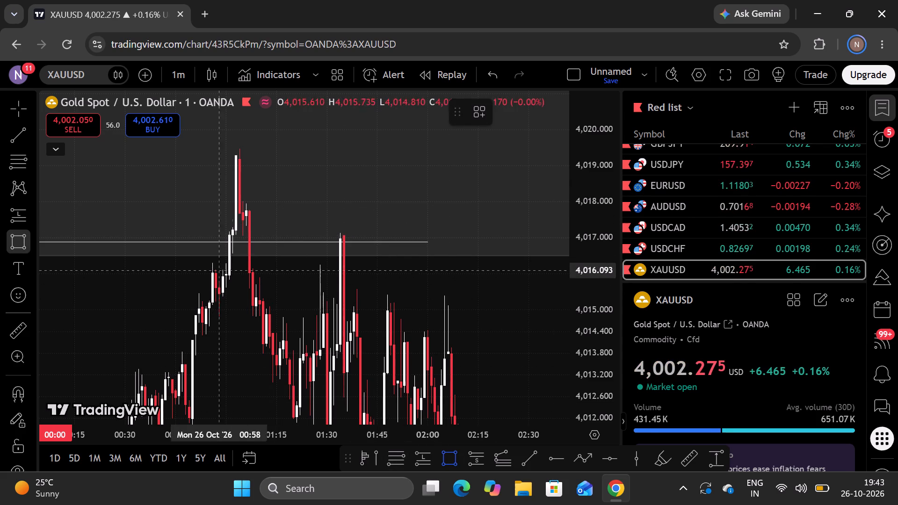
left_click(238, 235)
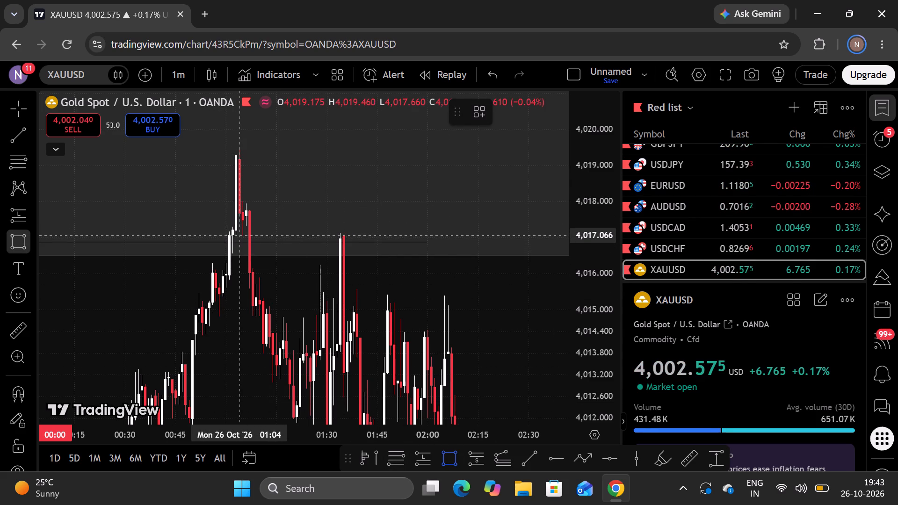
left_click(443, 199)
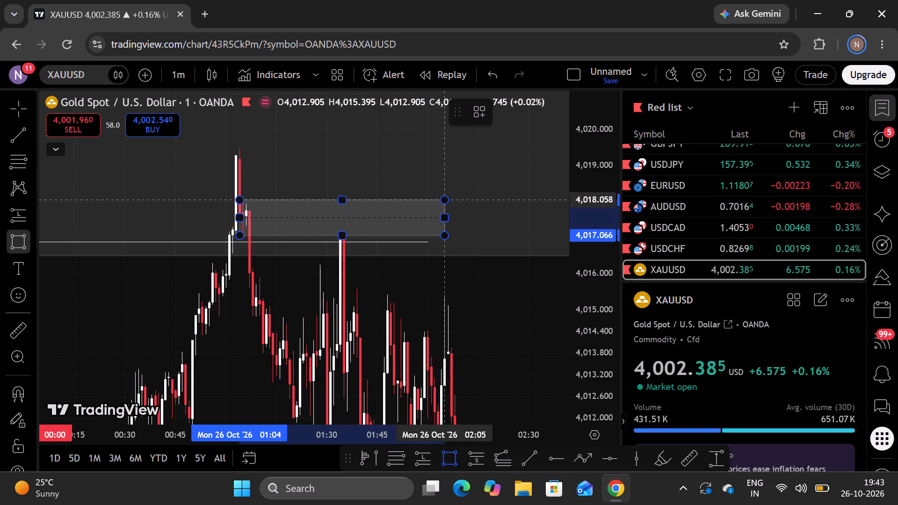
left_click(433, 282)
Examine the 1-minute price action between the new rectangle and the narrow lower grey zone from 01:00 to 04:30.
left_click_drag(436, 327, 468, 294)
scroll(469, 292, "down", 5)
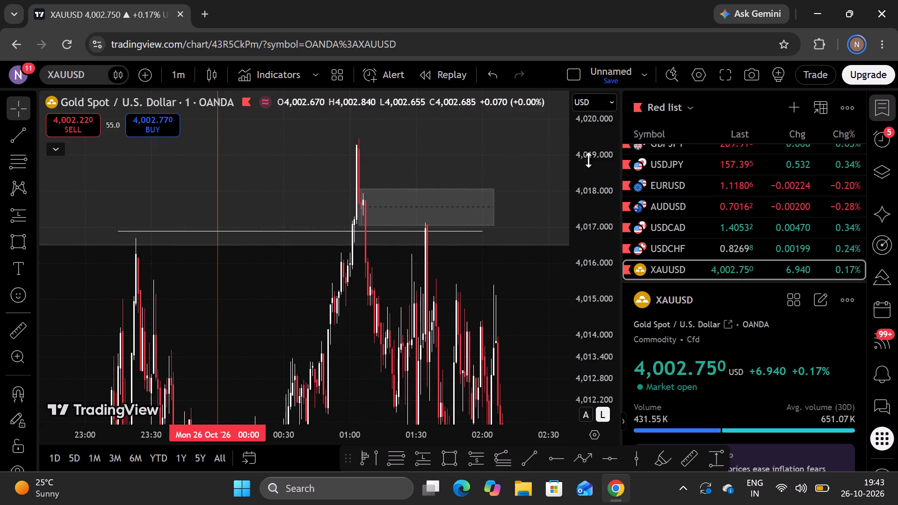
left_click_drag(587, 154, 599, 418)
scroll(547, 365, "down", 5)
left_click_drag(543, 293, 361, 356)
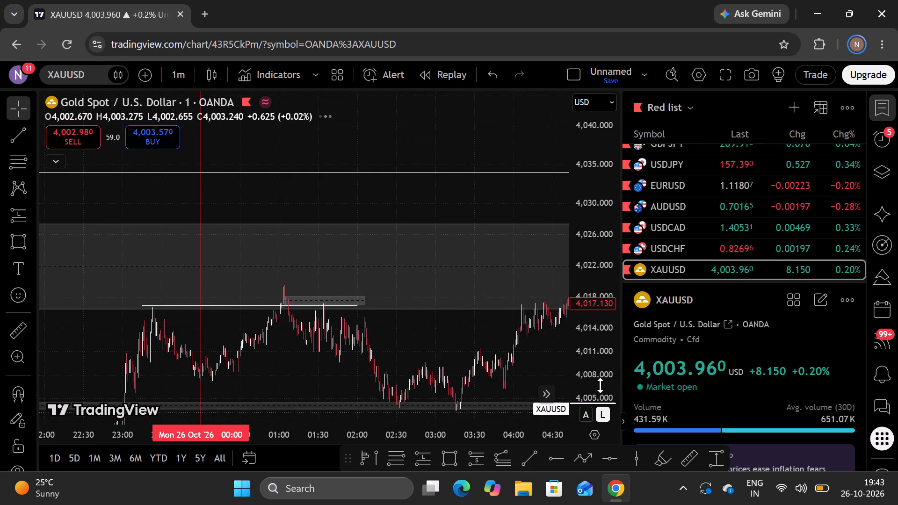
left_click_drag(600, 382, 634, 160)
left_click_drag(483, 419, 527, 136)
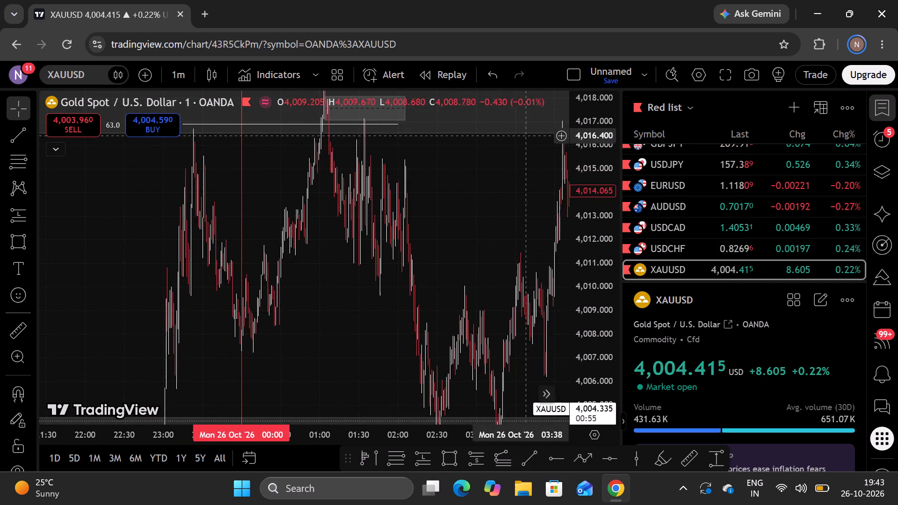
left_click_drag(481, 263, 471, 308)
scroll(460, 308, "up", 5)
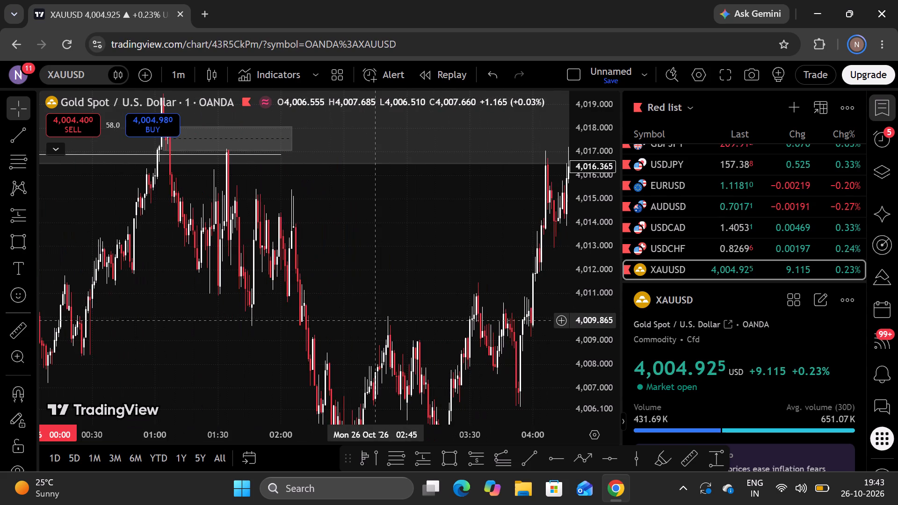
scroll(376, 317, "down", 2)
left_click_drag(442, 346, 437, 260)
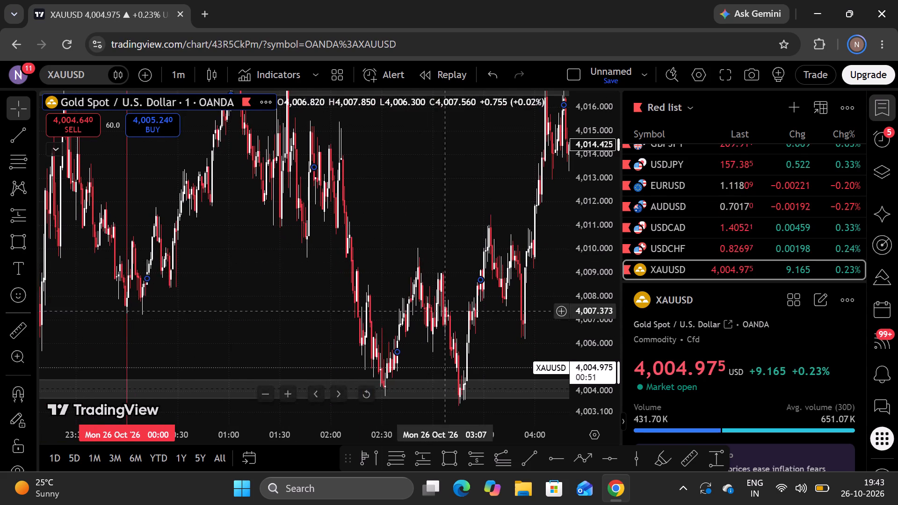
left_click_drag(448, 274, 448, 342)
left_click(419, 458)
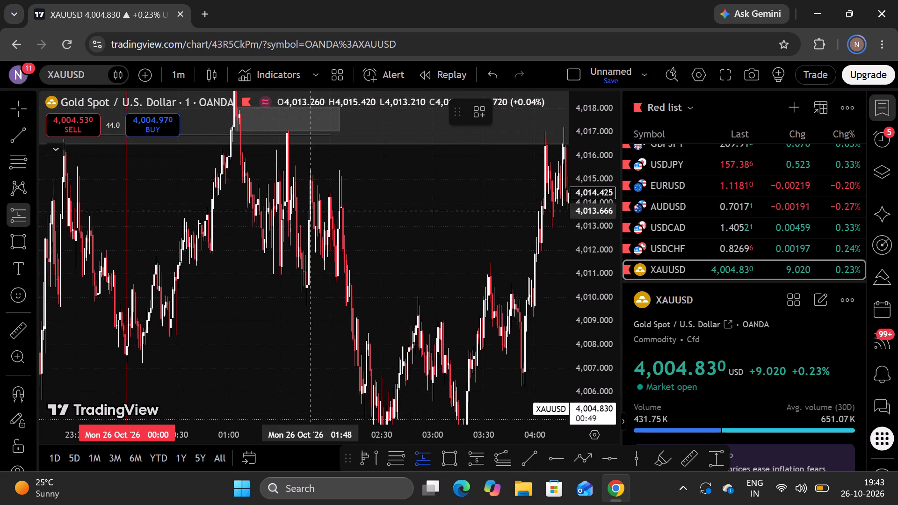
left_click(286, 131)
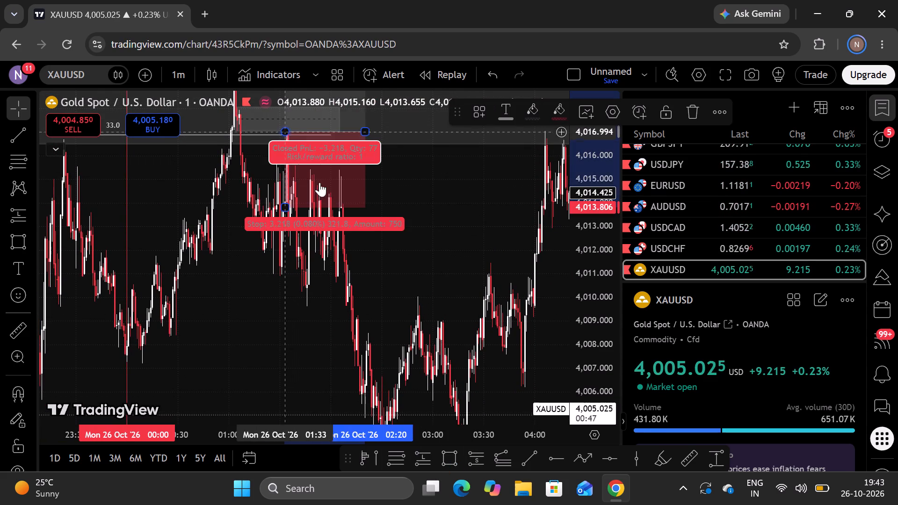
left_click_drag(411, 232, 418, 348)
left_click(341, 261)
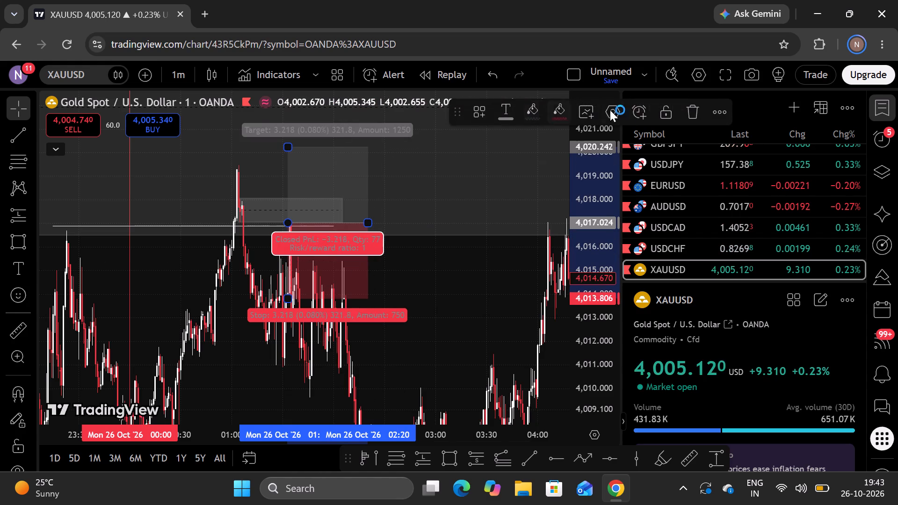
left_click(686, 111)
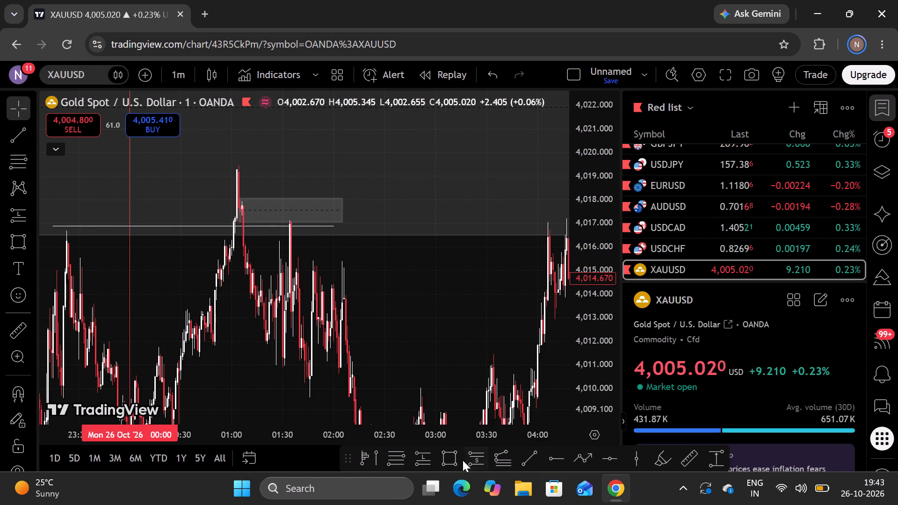
Place a short position at the swing high around 01:32 with entry at about 4,017.02 and stop at about 4,018.66.
left_click(477, 456)
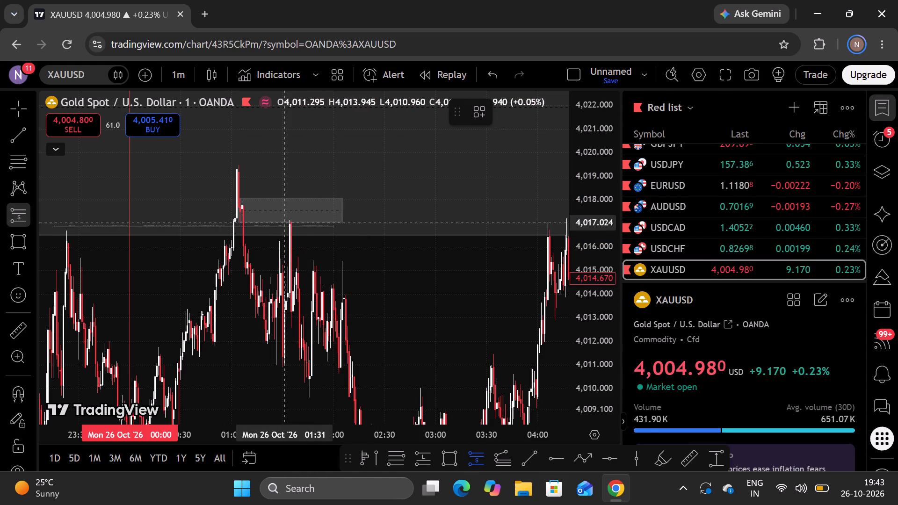
left_click(286, 223)
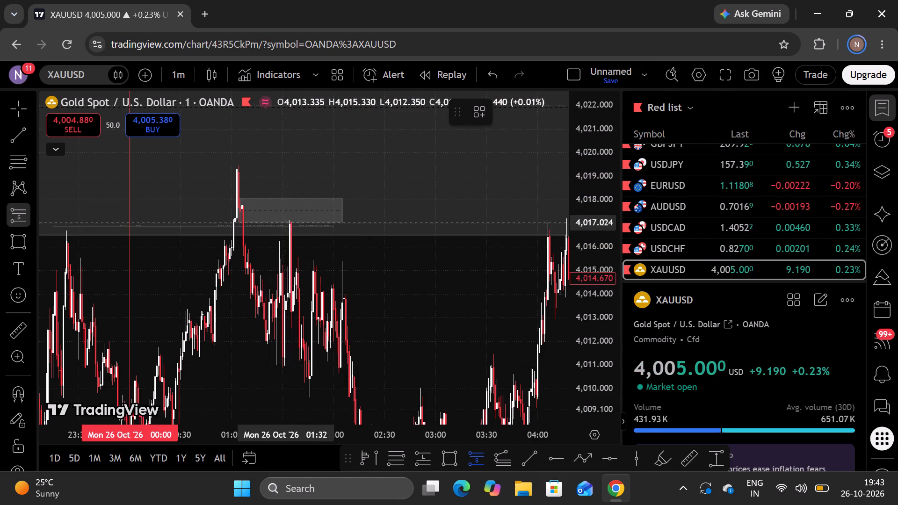
left_click_drag(287, 147, 276, 178)
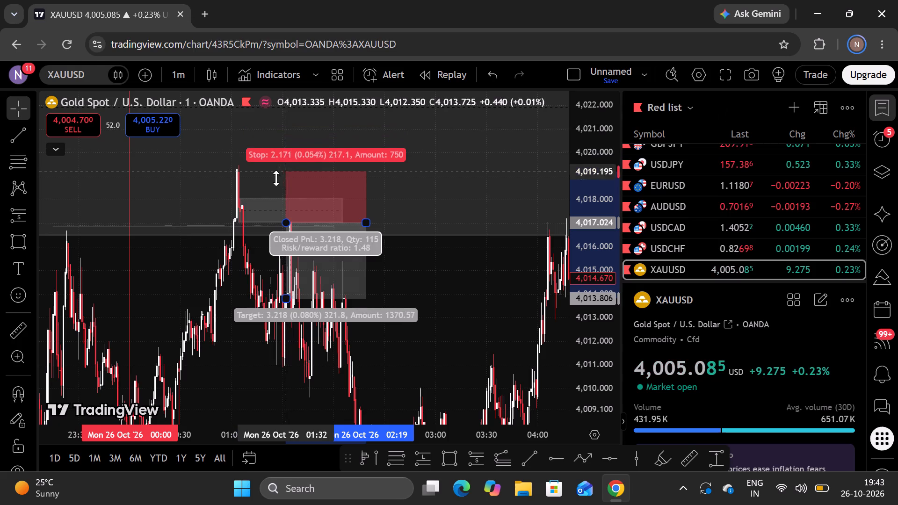
left_click_drag(276, 178, 267, 196)
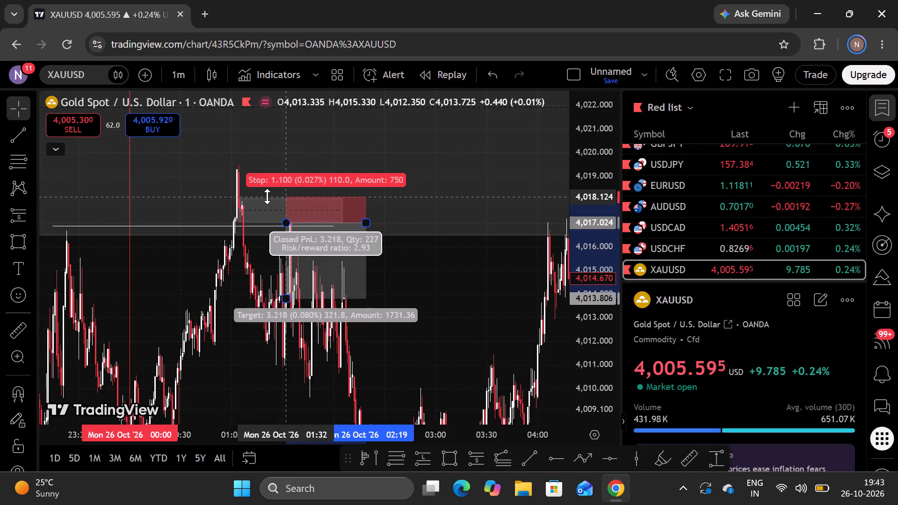
left_click_drag(267, 196, 264, 168)
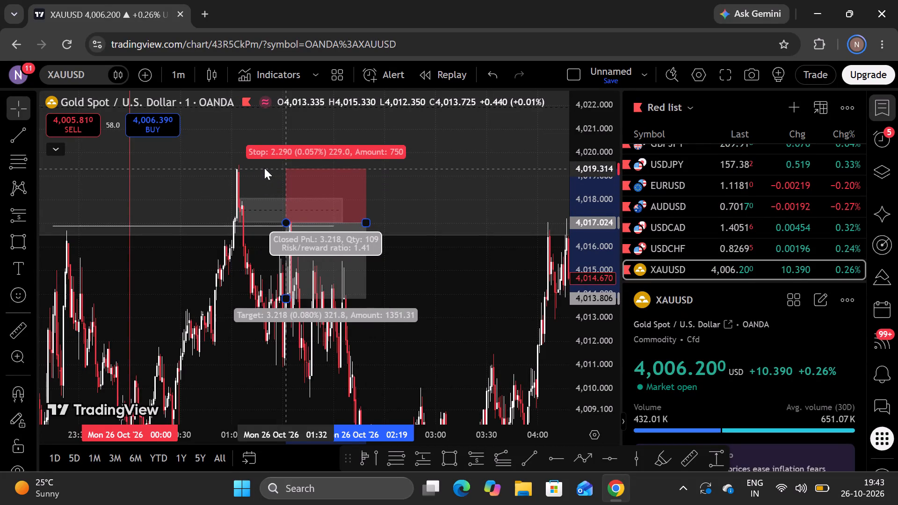
left_click_drag(264, 168, 265, 166)
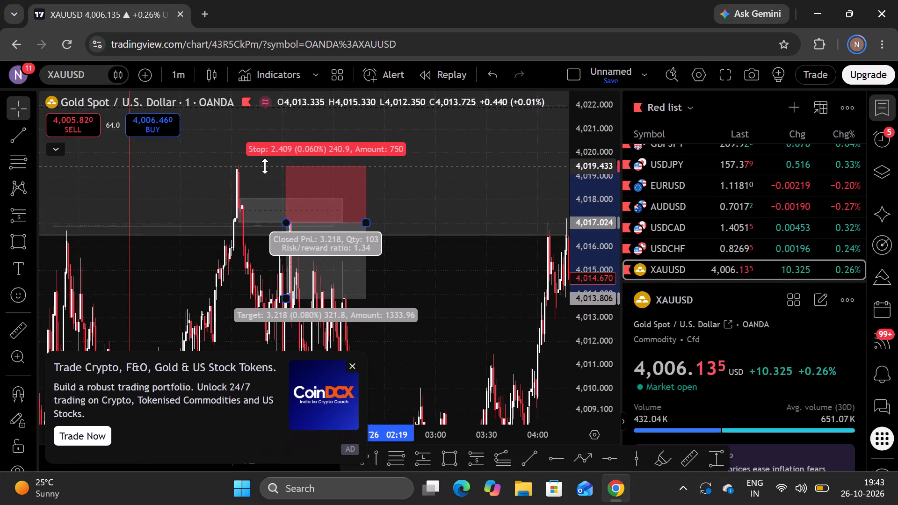
left_click_drag(265, 166, 272, 184)
left_click(474, 305)
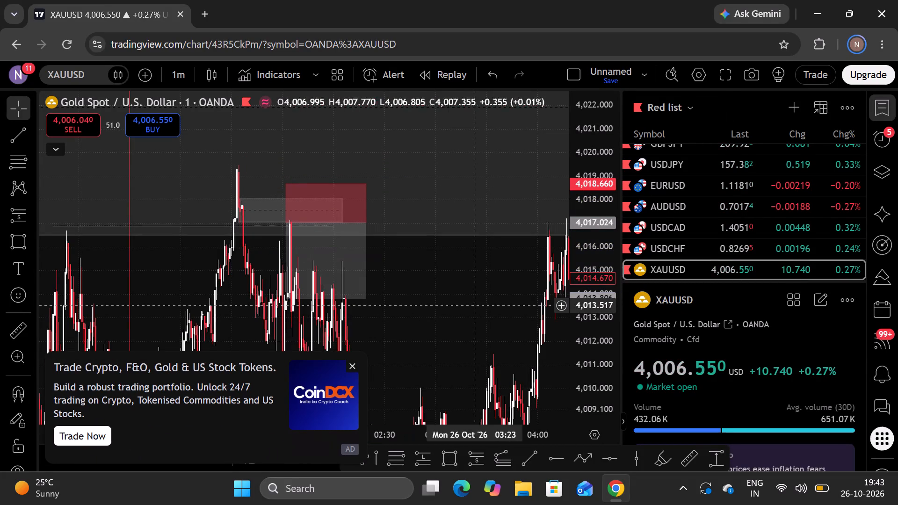
left_click(354, 363)
Extend the short position's target down to about 4,004.52, at the upper edge of the narrow lower grey zone.
left_click_drag(445, 357, 460, 246)
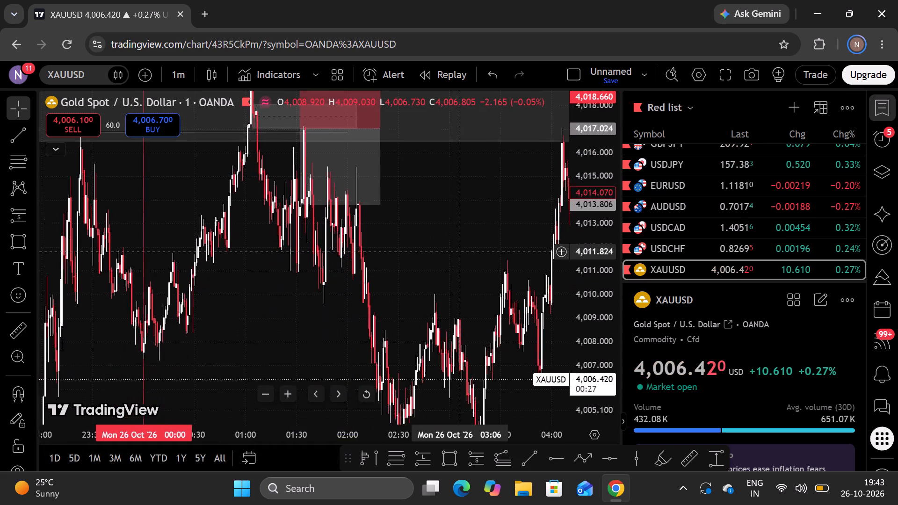
left_click_drag(460, 246, 460, 245)
scroll(463, 249, "down", 3)
left_click_drag(544, 289, 446, 246)
left_click_drag(579, 162, 581, 221)
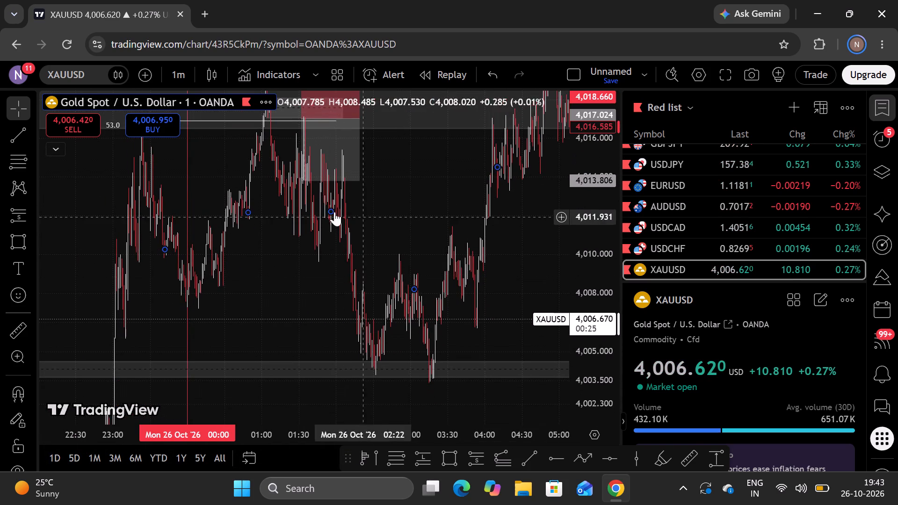
left_click_drag(304, 179, 271, 361)
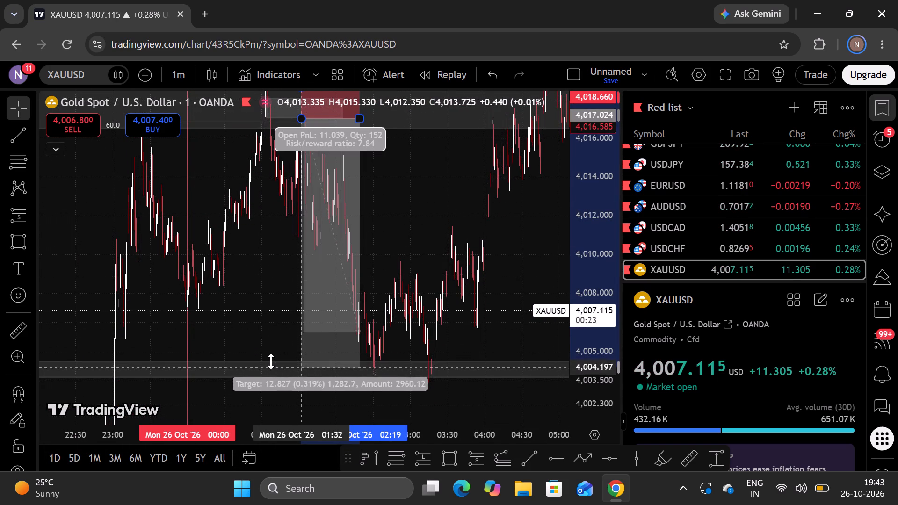
left_click_drag(271, 361, 270, 361)
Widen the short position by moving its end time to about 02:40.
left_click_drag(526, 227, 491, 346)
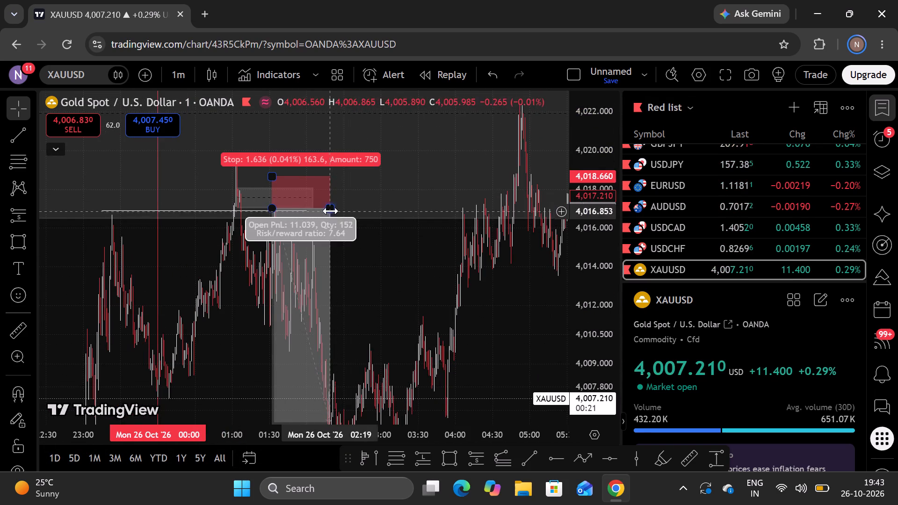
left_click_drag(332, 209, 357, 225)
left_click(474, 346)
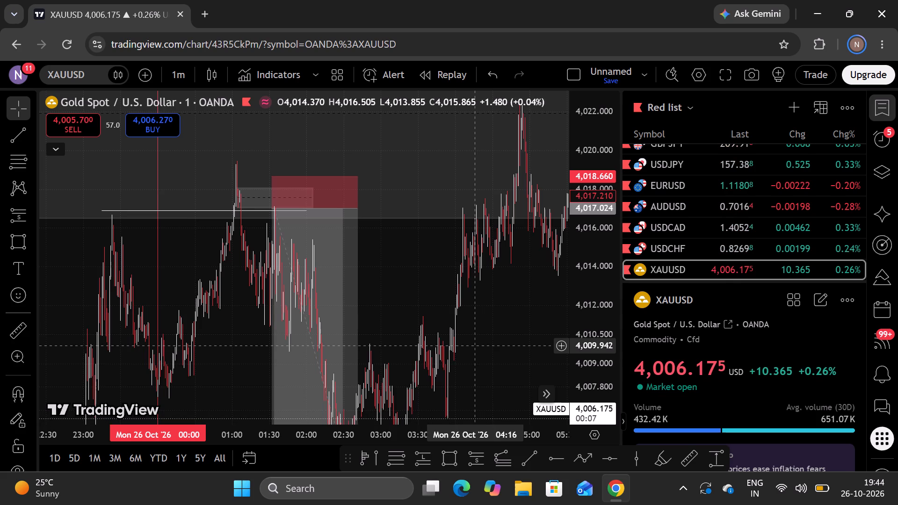
Narrow the short position so that it ends at about 01:55.
left_click_drag(475, 345, 463, 205)
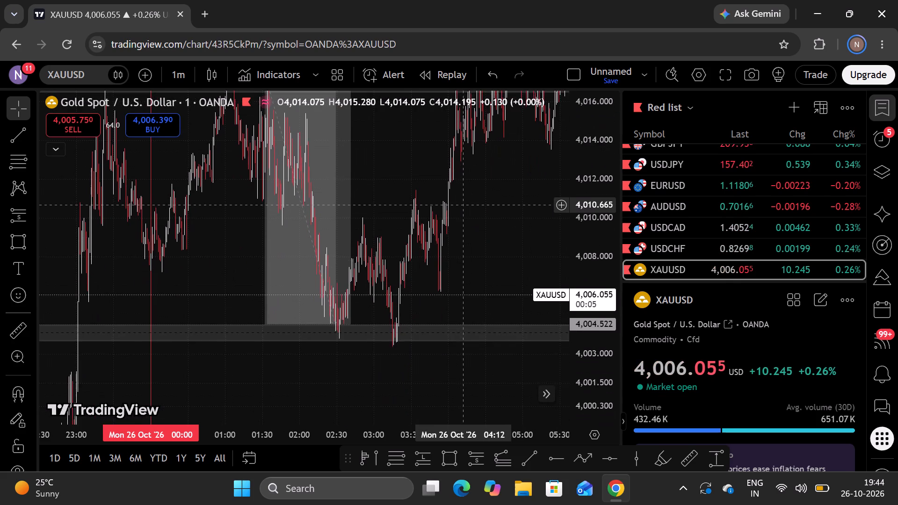
left_click_drag(463, 205, 466, 280)
scroll(456, 289, "up", 4)
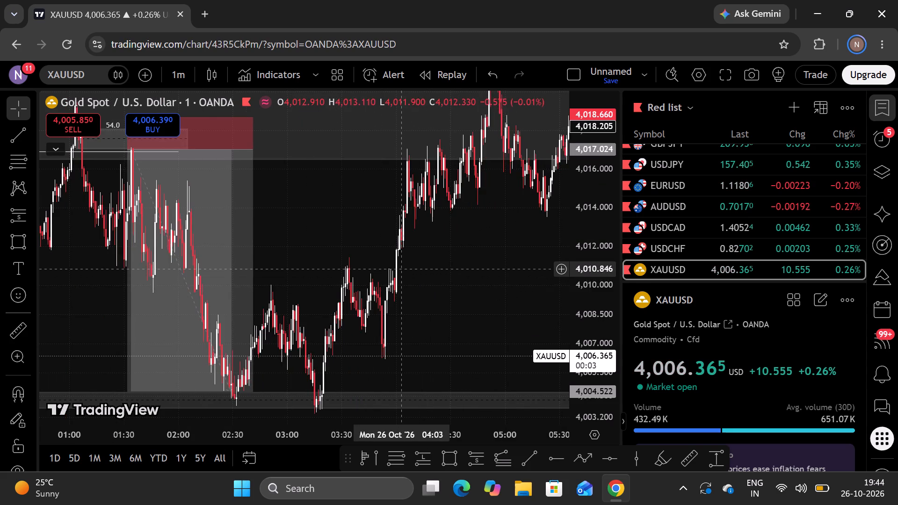
left_click_drag(402, 269, 424, 288)
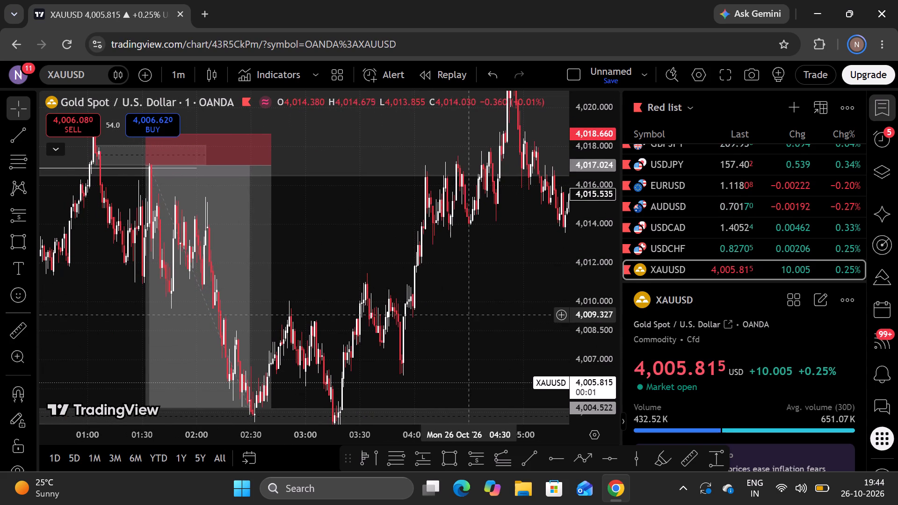
left_click_drag(415, 287, 446, 288)
scroll(431, 286, "up", 5)
left_click_drag(269, 269, 543, 281)
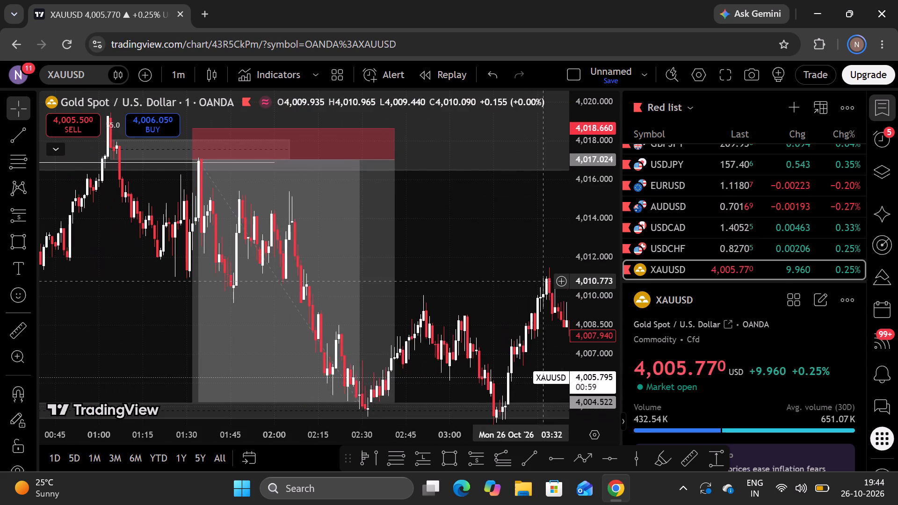
left_click_drag(391, 159, 272, 169)
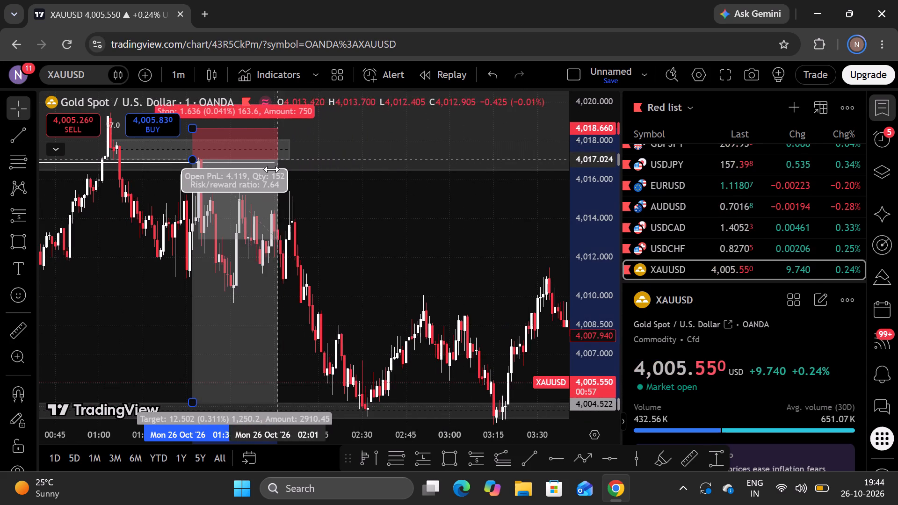
left_click_drag(272, 169, 259, 171)
left_click(337, 268)
Draw a second rectangle from about 4,013.70 to 4,015.55, spanning 01:37 to 02:23 below the upper grey zone.
left_click_drag(338, 272, 380, 276)
left_click_drag(443, 457, 444, 448)
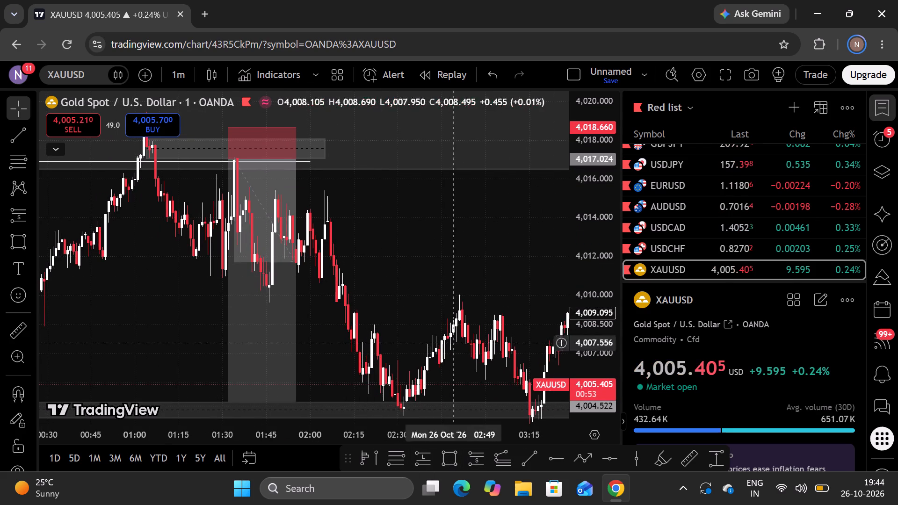
left_click(440, 454)
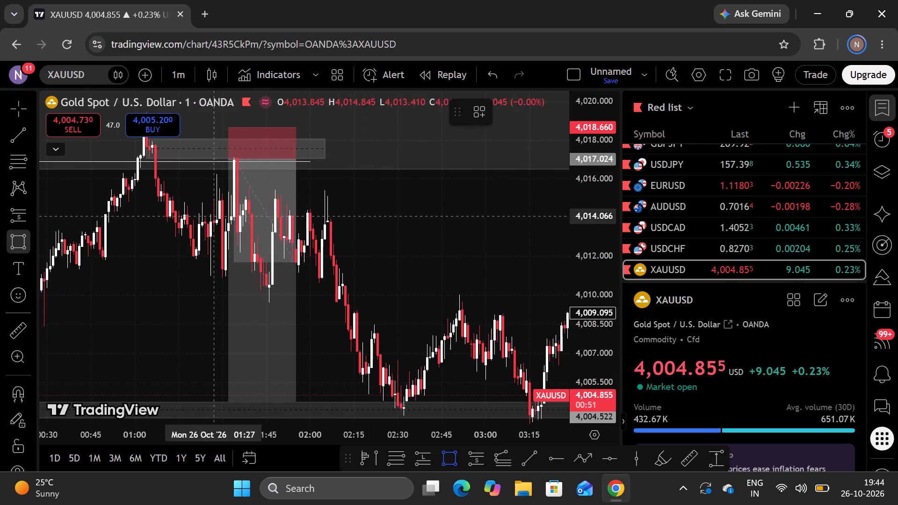
left_click_drag(241, 224, 250, 224)
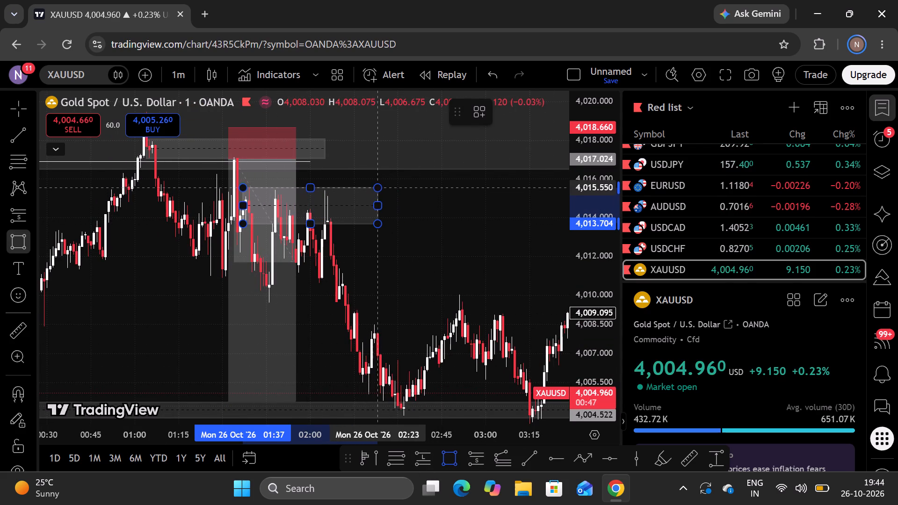
left_click(375, 187)
left_click(429, 249)
Widen the short position by moving its end time to about 02:30.
left_click_drag(368, 289, 444, 306)
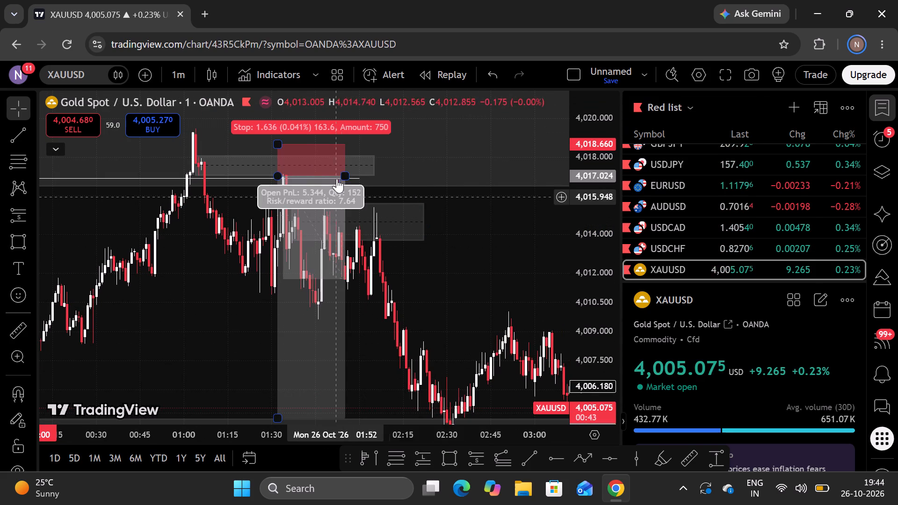
left_click(338, 171)
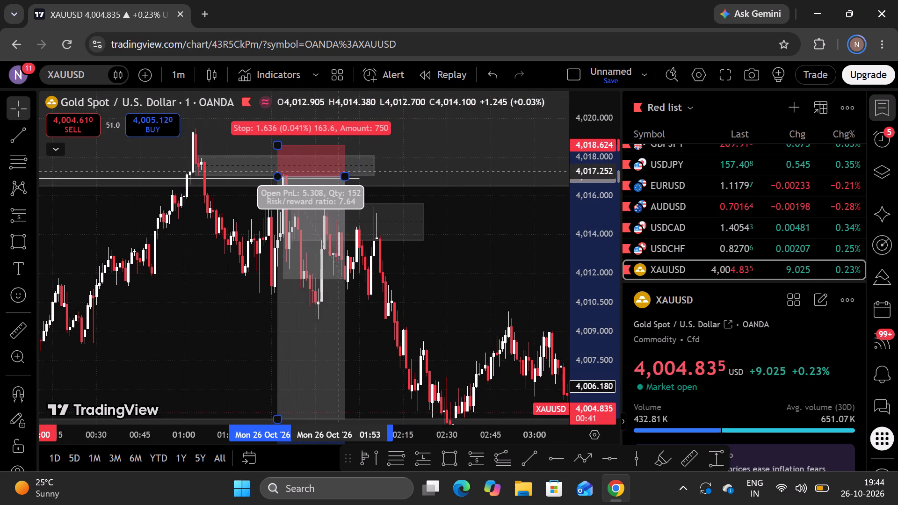
left_click_drag(348, 176, 431, 171)
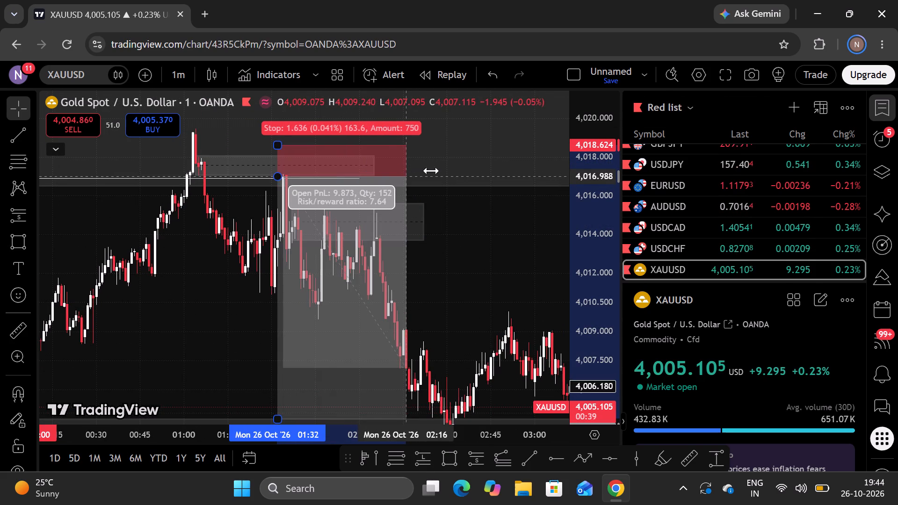
left_click_drag(431, 171, 450, 172)
left_click(472, 244)
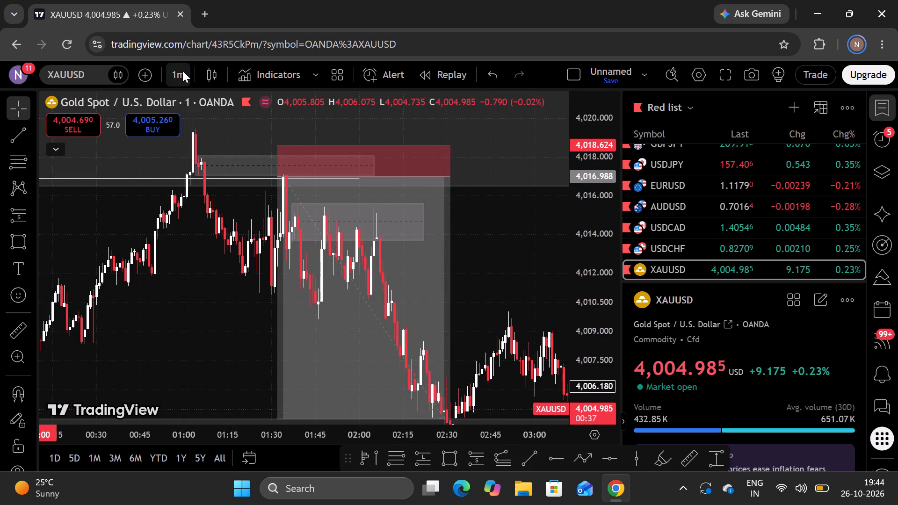
Switch the chart to the 5-minute interval.
left_click(182, 70)
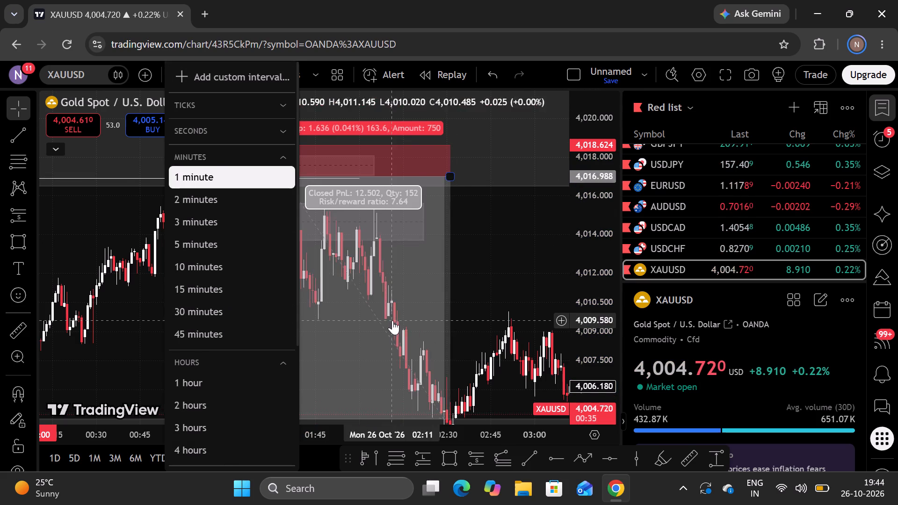
left_click(219, 240)
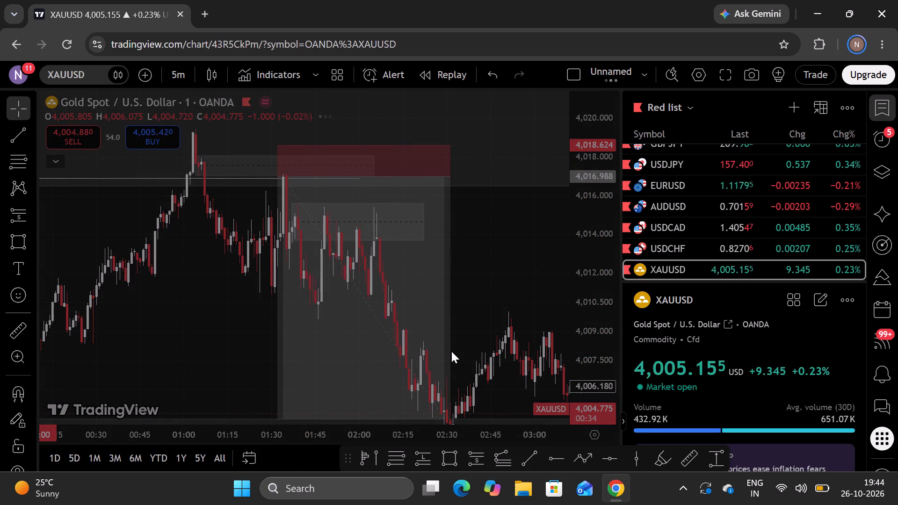
Lower the bottom edge of the wide grey zone starting at 22:15 to about 3,989.6.
left_click_drag(472, 368, 458, 163)
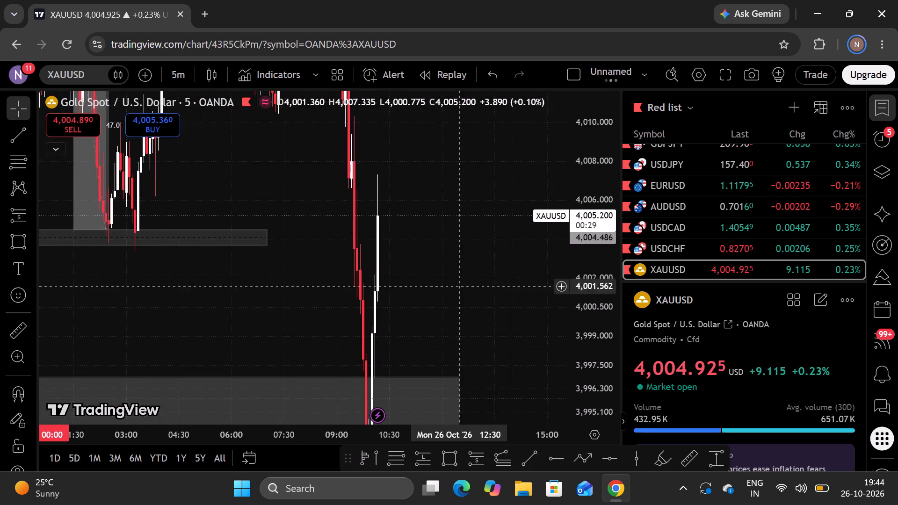
left_click_drag(453, 307, 486, 164)
left_click_drag(588, 171, 604, 313)
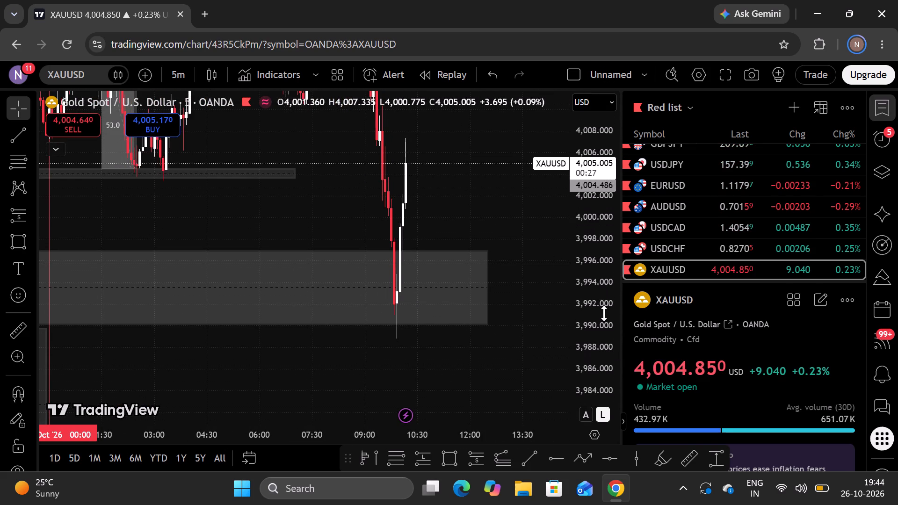
left_click_drag(595, 235, 589, 269)
scroll(516, 289, "up", 1)
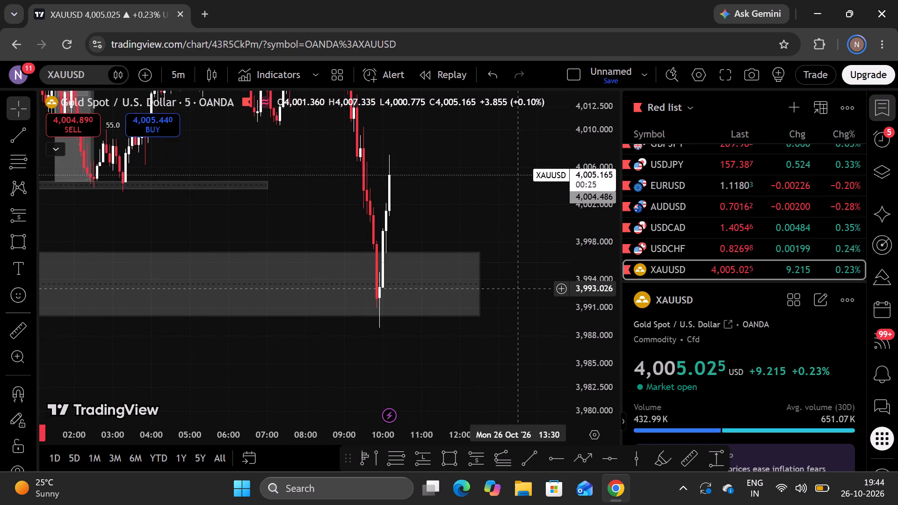
scroll(516, 289, "down", 5)
scroll(517, 290, "up", 3)
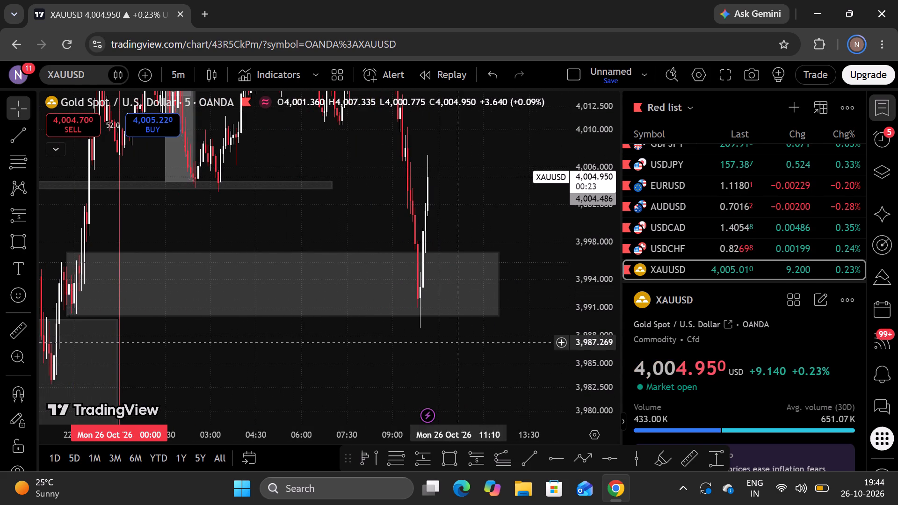
left_click_drag(373, 355, 466, 337)
scroll(466, 336, "up", 3)
left_click_drag(316, 341, 364, 346)
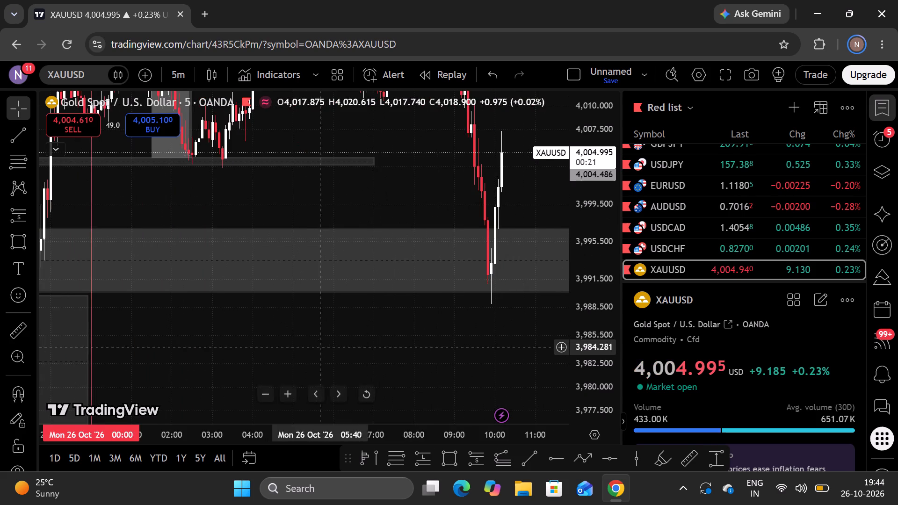
left_click_drag(364, 346, 412, 332)
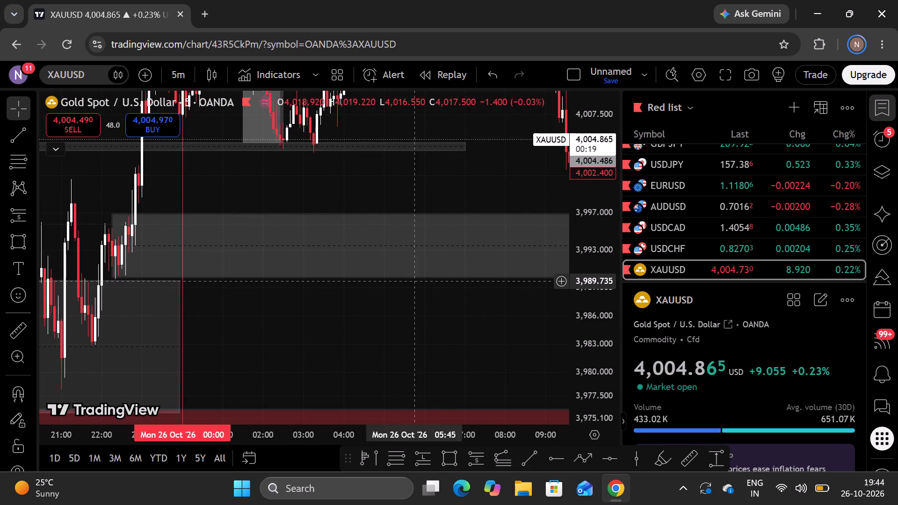
left_click_drag(402, 277, 402, 281)
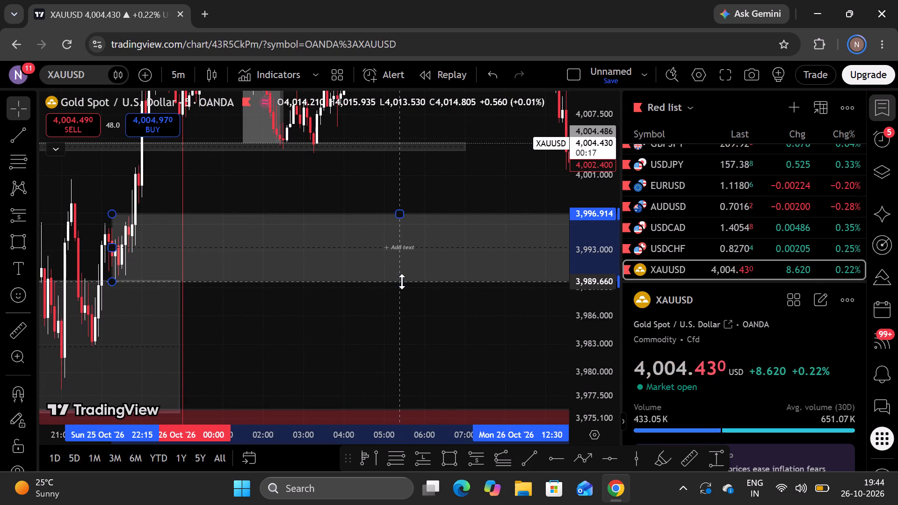
left_click_drag(402, 281, 402, 282)
left_click(384, 316)
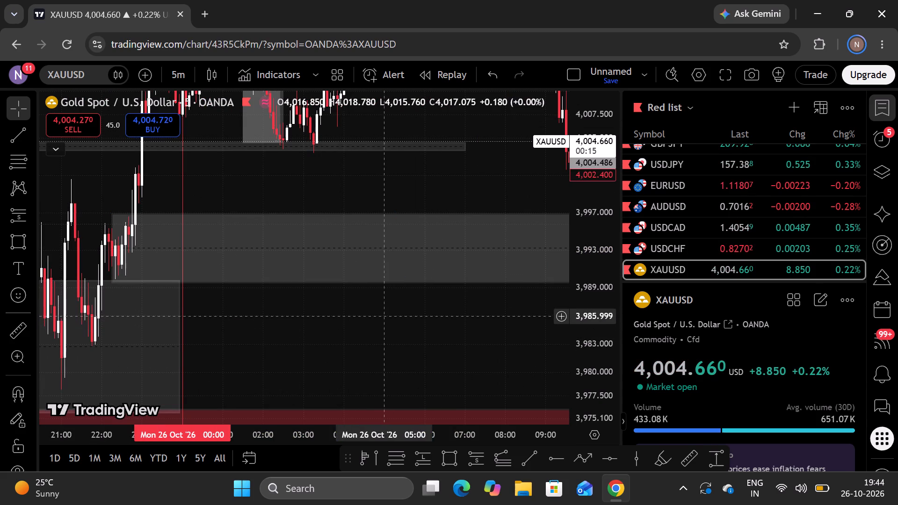
Place a long position at 09:55 with entry at about 3,996.94, on the lower grey zone's upper edge, and stop at about 3,988.70.
left_click_drag(363, 327, 446, 314)
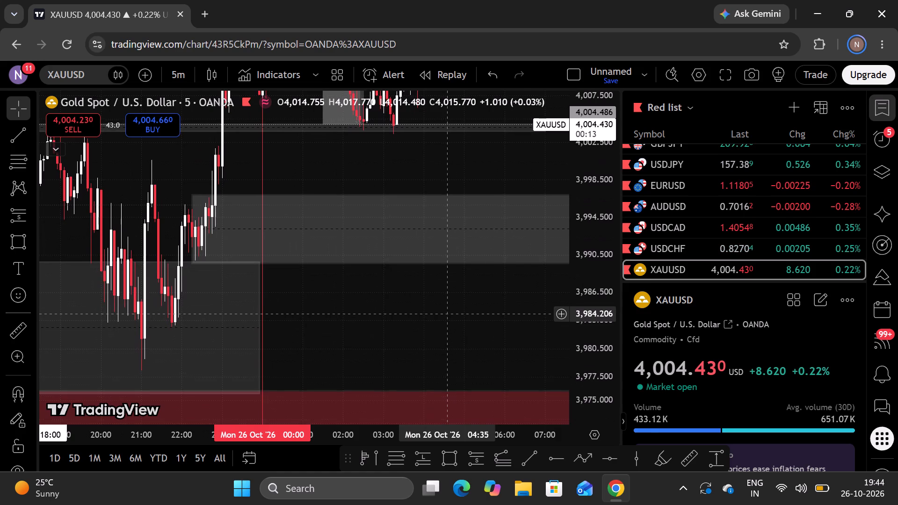
left_click_drag(446, 314, 420, 347)
left_click_drag(462, 348, 455, 353)
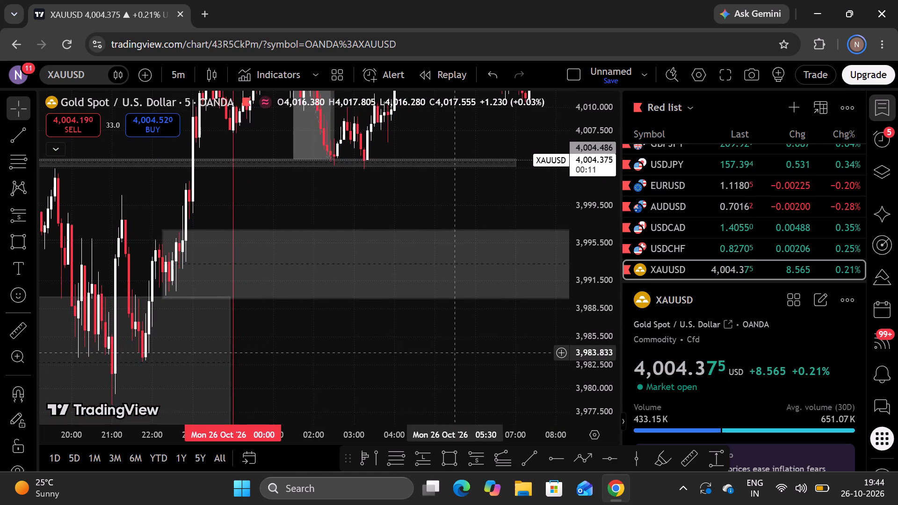
left_click_drag(455, 353, 432, 362)
left_click_drag(469, 338, 220, 391)
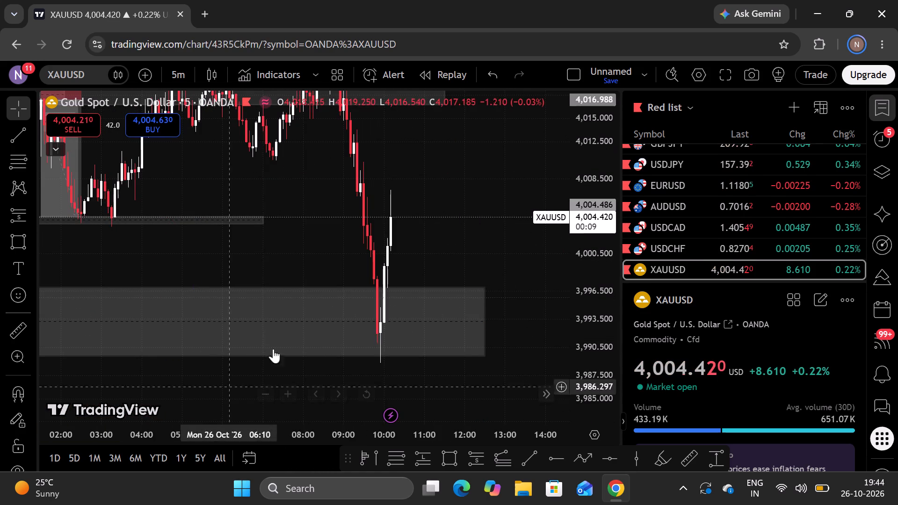
left_click_drag(427, 259, 414, 246)
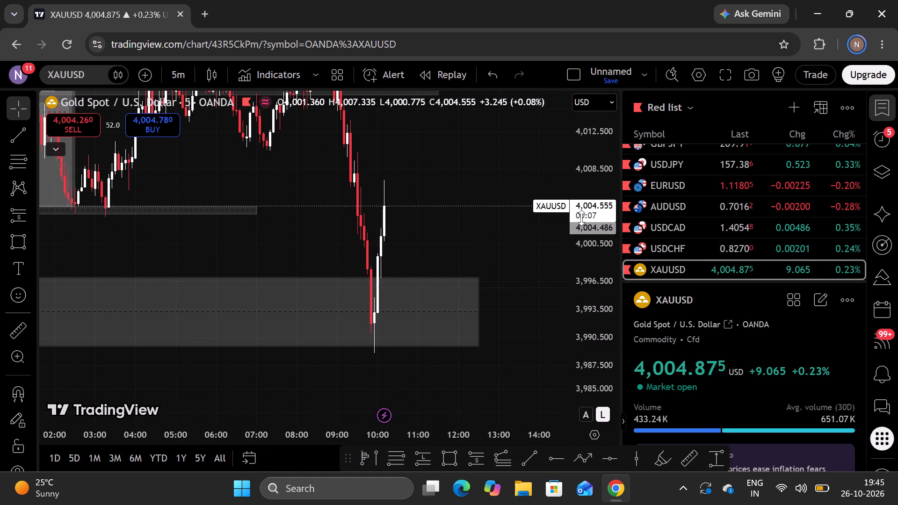
left_click_drag(581, 218, 579, 260)
scroll(477, 263, "up", 3)
left_click_drag(406, 249, 464, 239)
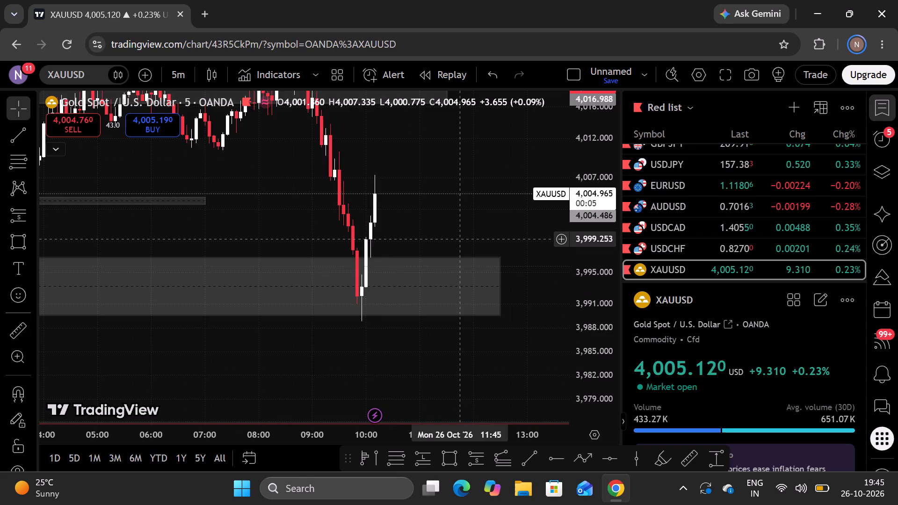
scroll(459, 238, "up", 2)
left_click_drag(447, 222, 445, 243)
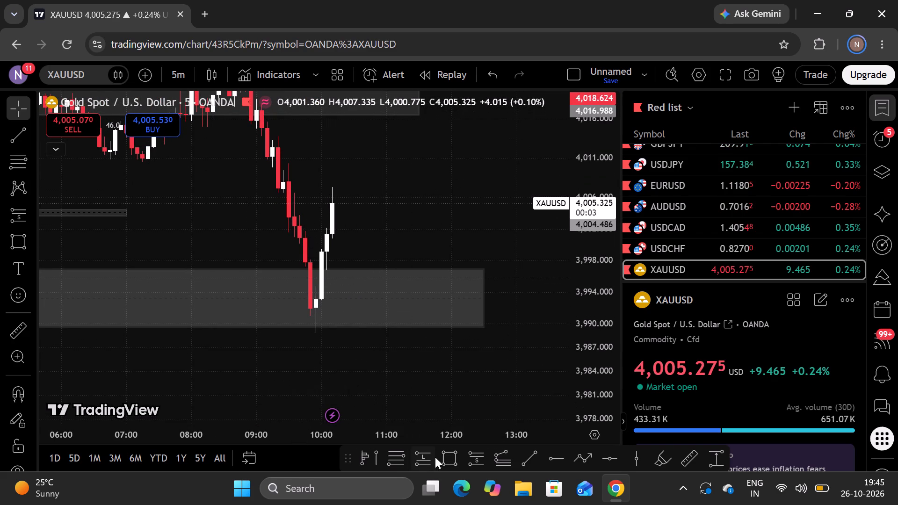
left_click(419, 459)
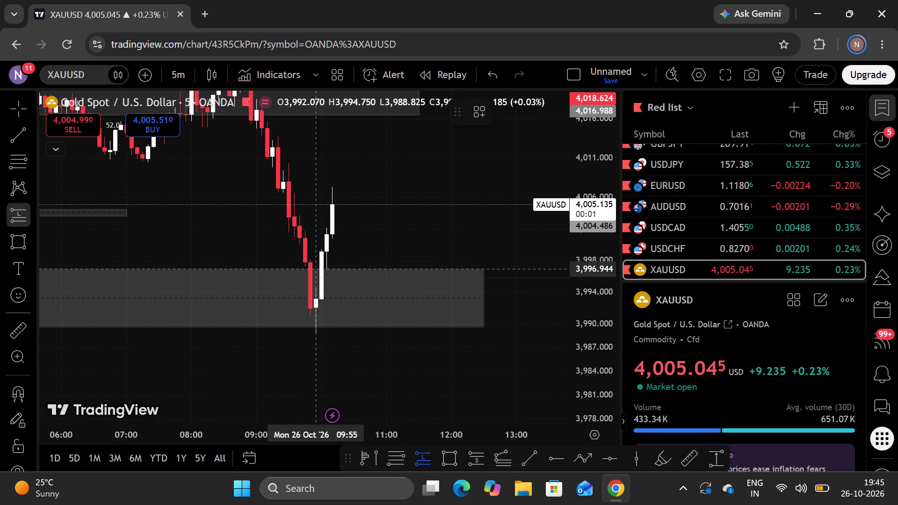
left_click(317, 269)
left_click_drag(316, 329, 302, 343)
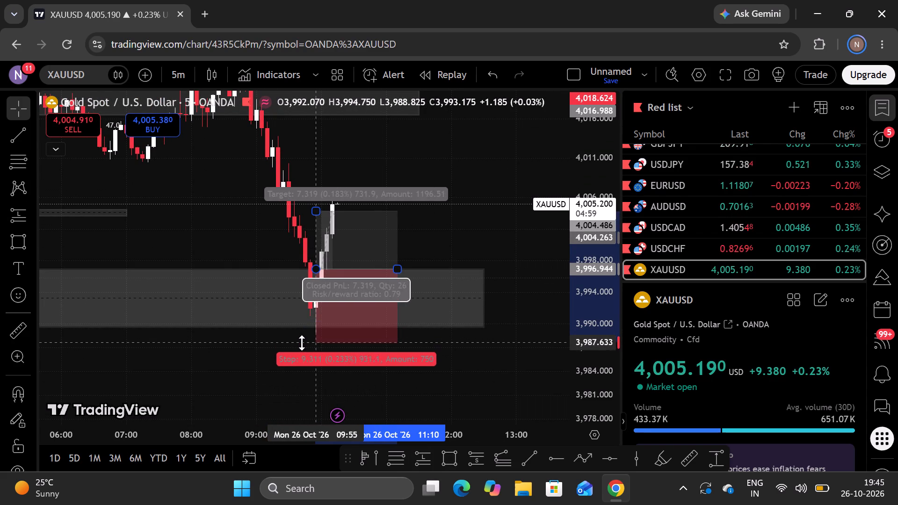
left_click_drag(302, 343, 295, 334)
left_click(346, 362)
Extend the long position's target up to about 4,034.05, at the white horizontal line above the upper grey zone.
left_click_drag(348, 362, 355, 435)
left_click_drag(424, 282, 435, 338)
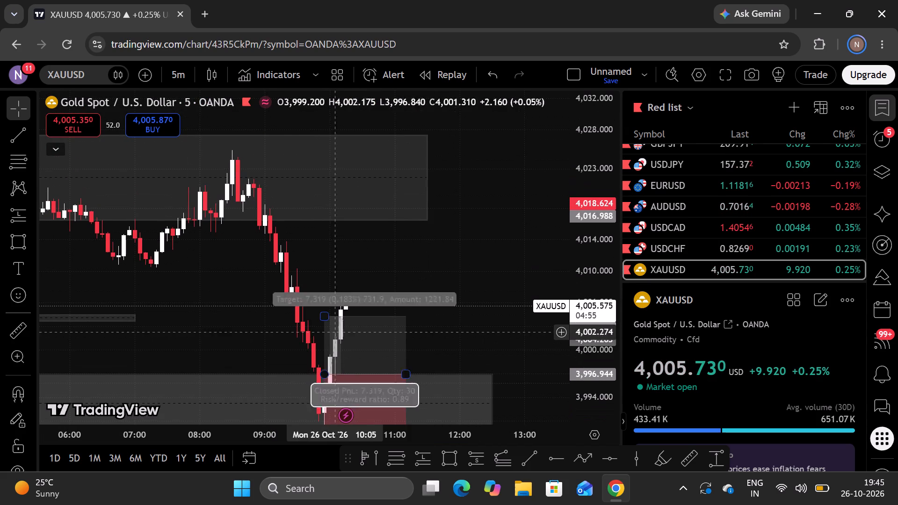
left_click_drag(323, 319, 340, 172)
left_click_drag(444, 241, 477, 403)
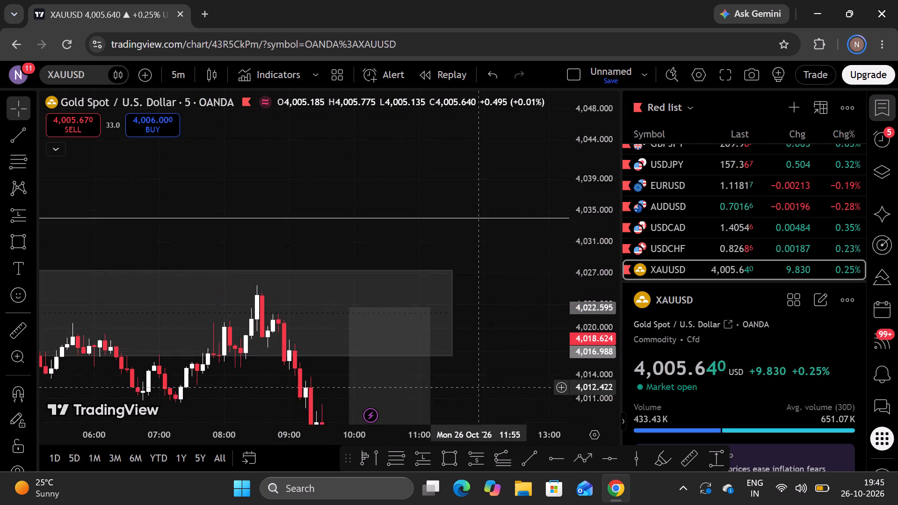
left_click_drag(477, 403, 477, 411)
left_click_drag(350, 332, 336, 243)
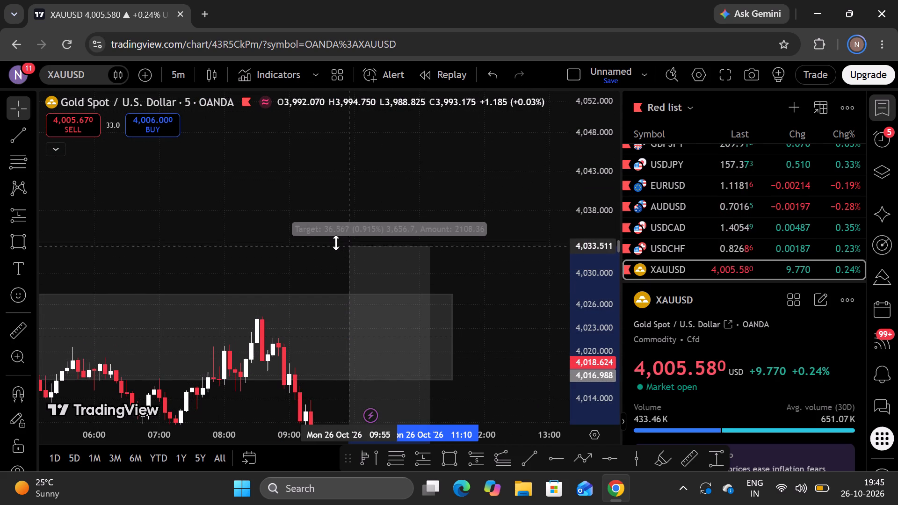
left_click_drag(336, 243, 334, 241)
Widen the long position so that it ends at about 12:25, near the end of the lower grey zone.
left_click_drag(538, 375, 527, 167)
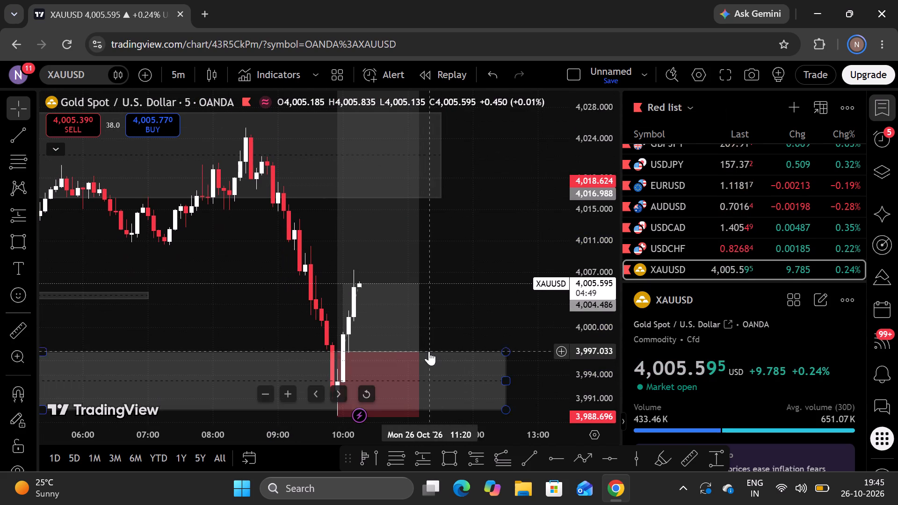
left_click_drag(419, 352, 490, 352)
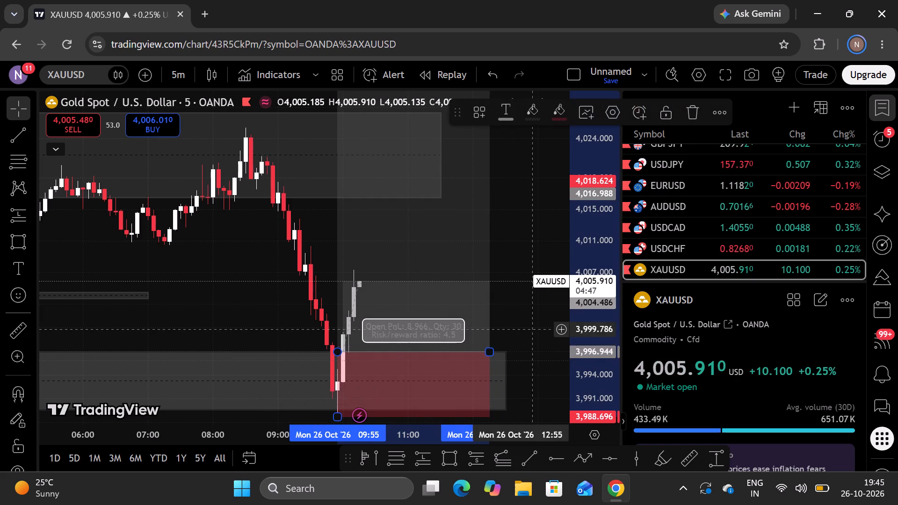
left_click_drag(489, 351, 503, 351)
left_click(542, 325)
Examine the long position against the surrounding price zones and earlier price action on the 5-minute chart.
left_click_drag(538, 325, 527, 340)
scroll(525, 319, "down", 3)
left_click_drag(600, 246, 595, 279)
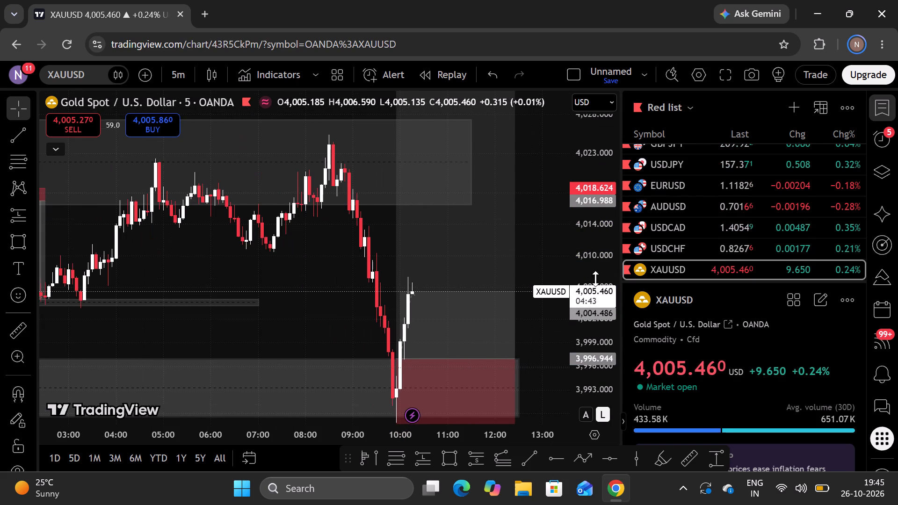
left_click_drag(595, 279, 582, 303)
scroll(558, 308, "down", 1)
left_click_drag(545, 317, 499, 326)
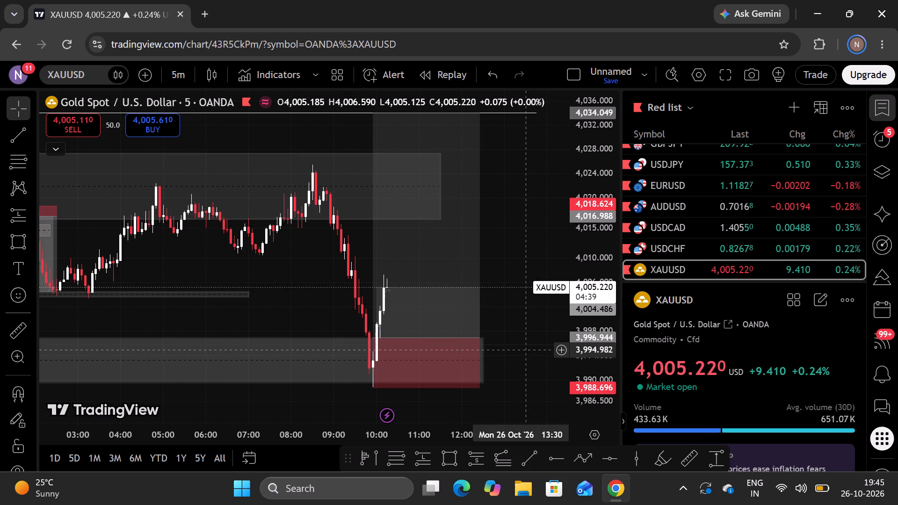
left_click_drag(508, 320, 494, 321)
left_click_drag(494, 310, 493, 317)
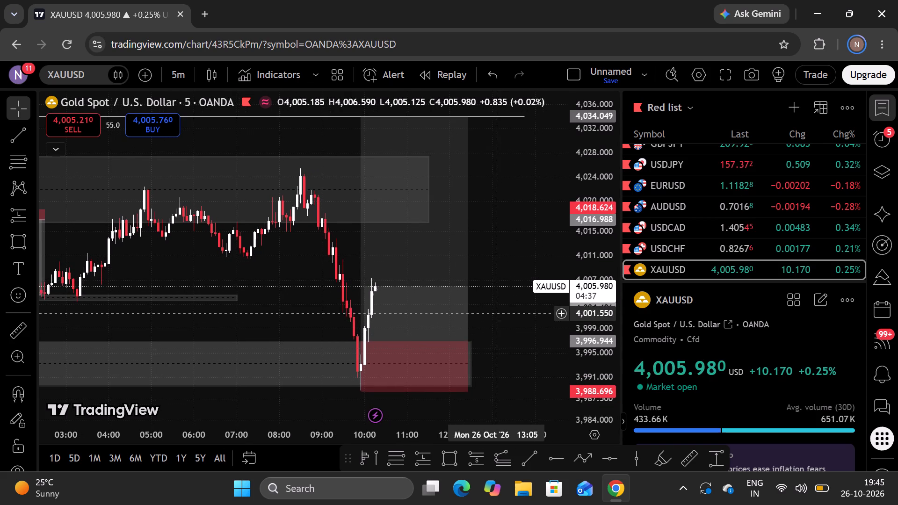
left_click_drag(493, 317, 492, 318)
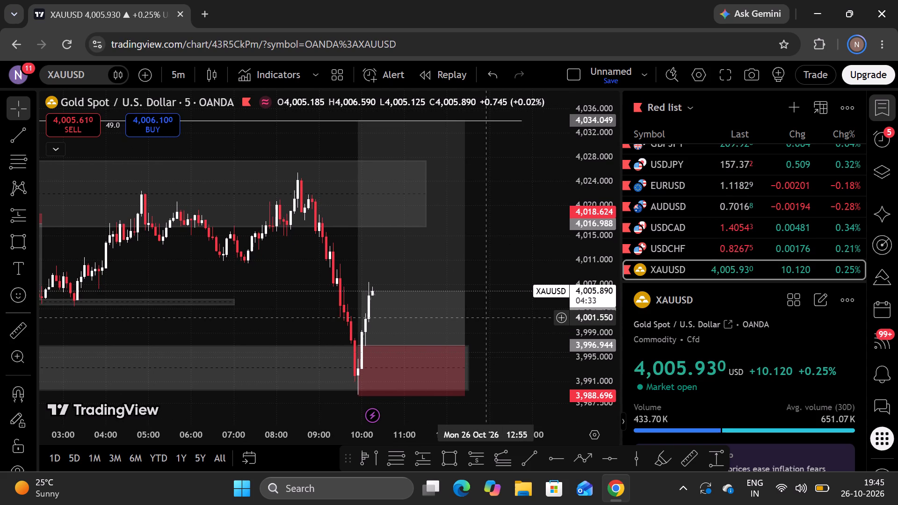
scroll(486, 319, "down", 1)
left_click_drag(605, 227, 600, 257)
scroll(590, 259, "down", 2)
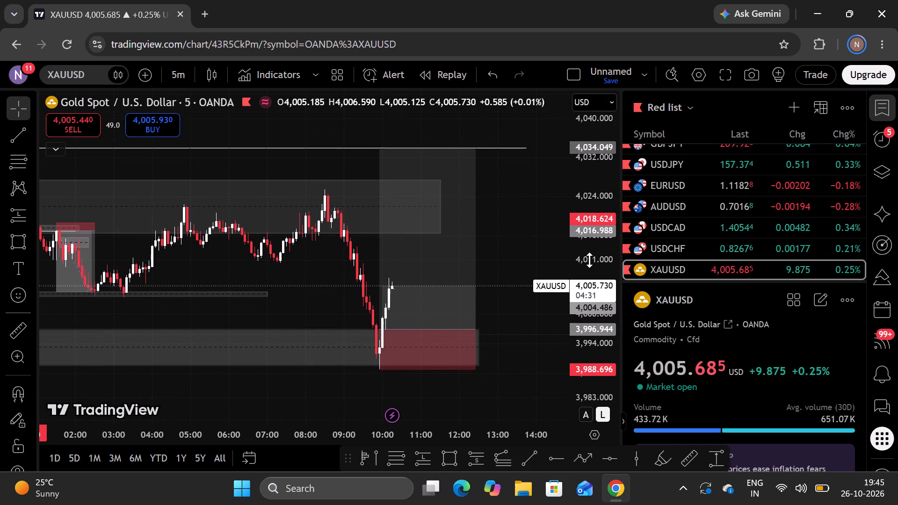
scroll(500, 258, "down", 5)
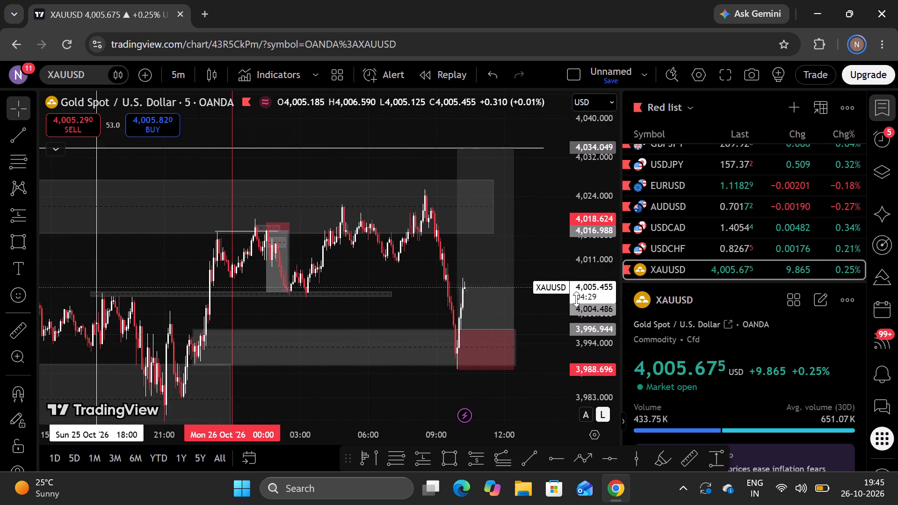
left_click_drag(576, 300, 593, 268)
Switch the XAUUSD chart to the 1-day interval.
left_click(188, 72)
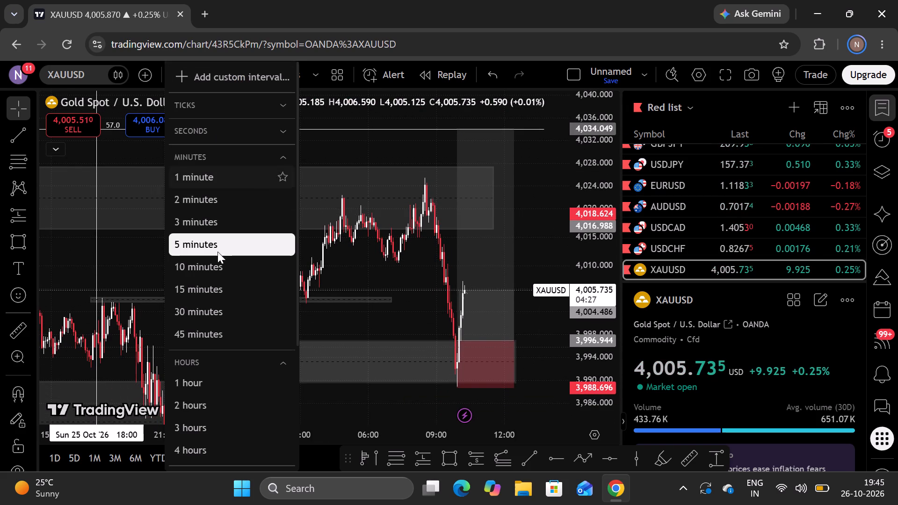
scroll(199, 430, "down", 2)
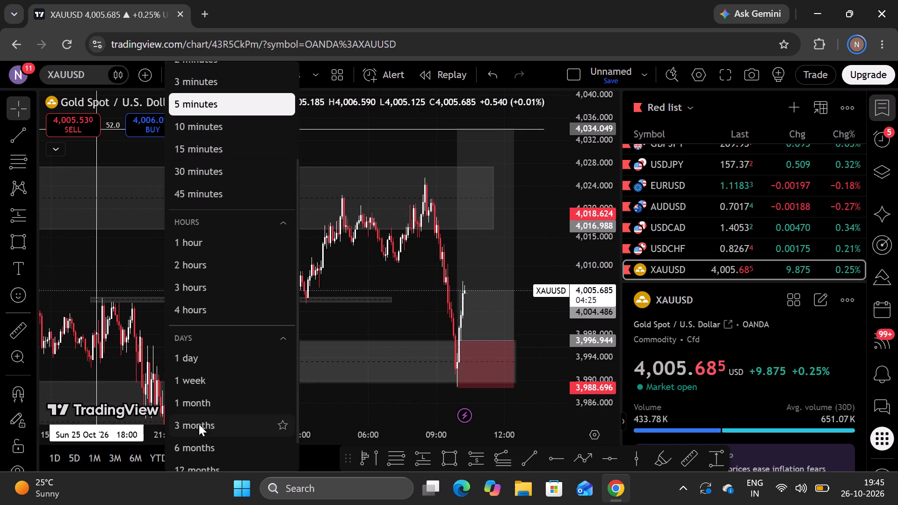
left_click(217, 361)
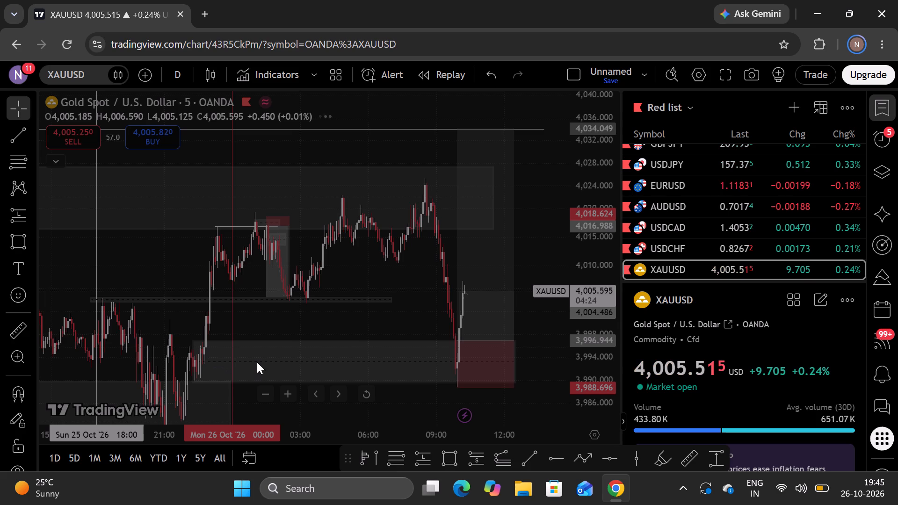
Examine the latest daily candles around 26 Oct '26 in relation to the red zone below them.
left_click_drag(205, 317, 478, 291)
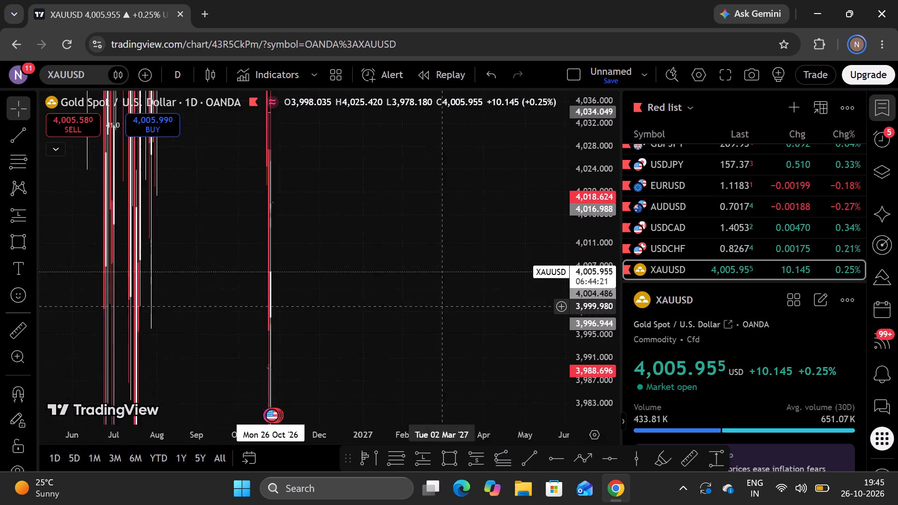
left_click_drag(478, 291, 480, 290)
left_click_drag(591, 154, 555, 413)
left_click_drag(572, 236, 569, 368)
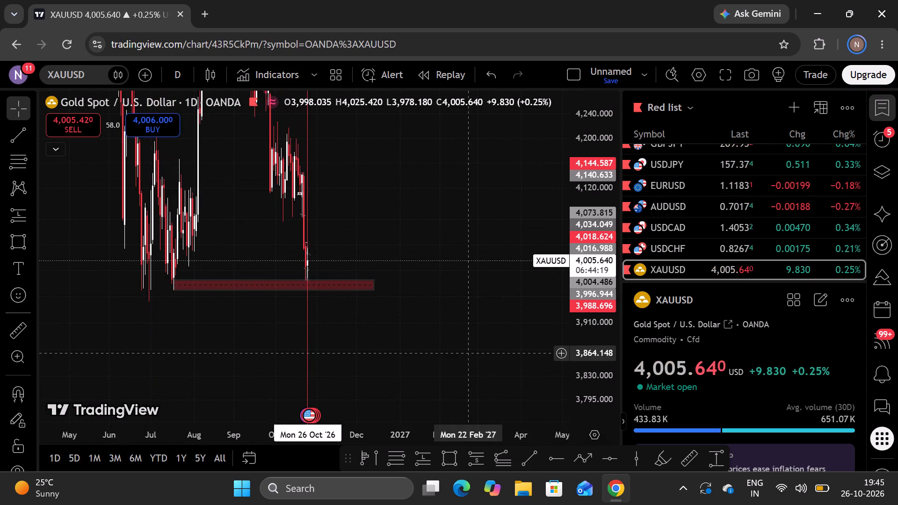
scroll(458, 351, "up", 7)
left_click_drag(274, 347, 480, 366)
scroll(383, 357, "up", 7)
left_click_drag(232, 322, 251, 342)
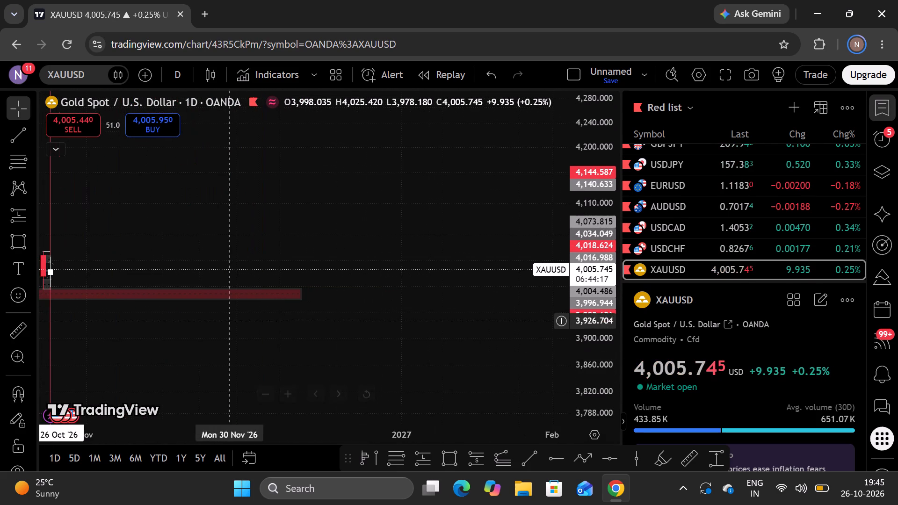
left_click_drag(251, 342, 489, 319)
scroll(440, 325, "up", 7)
left_click_drag(259, 347, 496, 316)
scroll(401, 338, "up", 2)
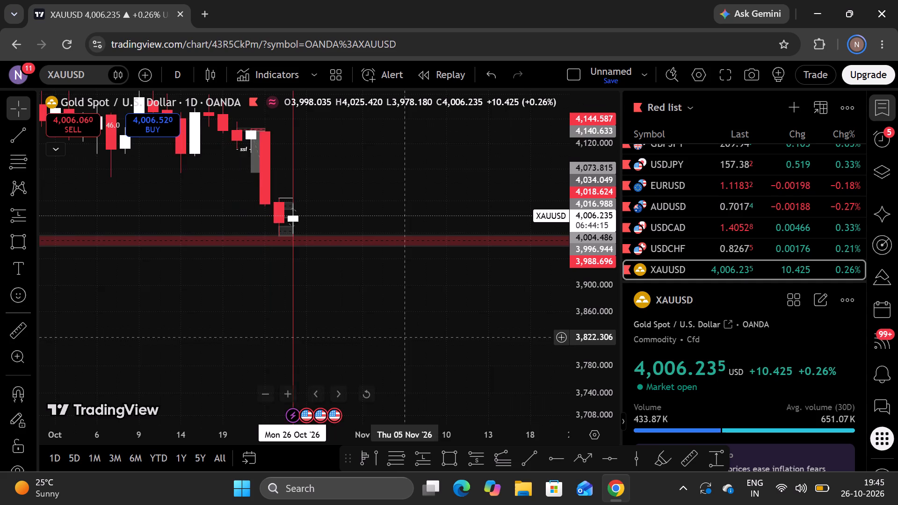
scroll(401, 338, "up", 4)
left_click_drag(298, 315, 503, 342)
left_click_drag(594, 364, 603, 224)
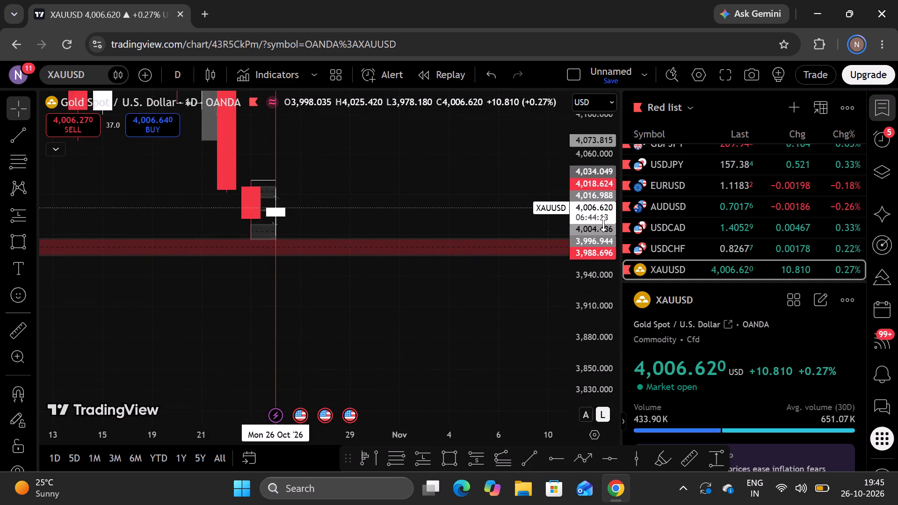
left_click_drag(603, 224, 590, 163)
left_click_drag(447, 319, 452, 467)
left_click_drag(411, 220, 414, 229)
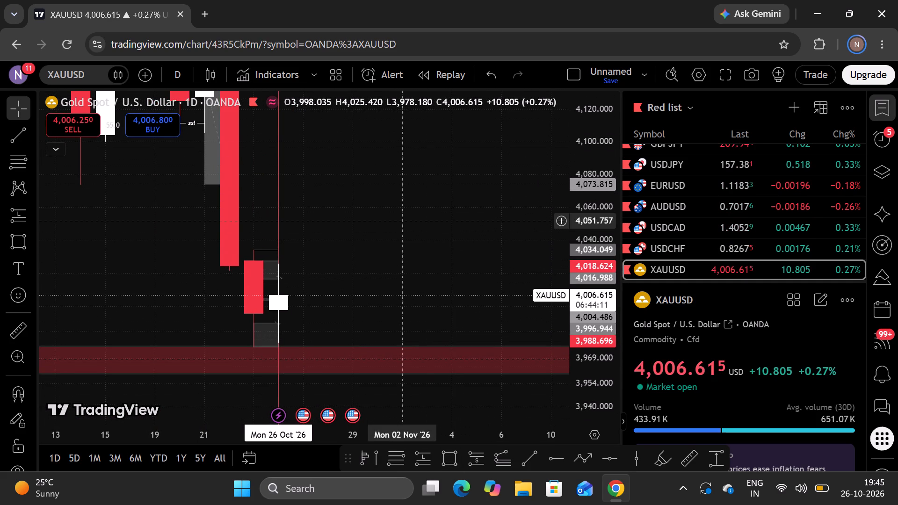
left_click_drag(414, 229, 422, 285)
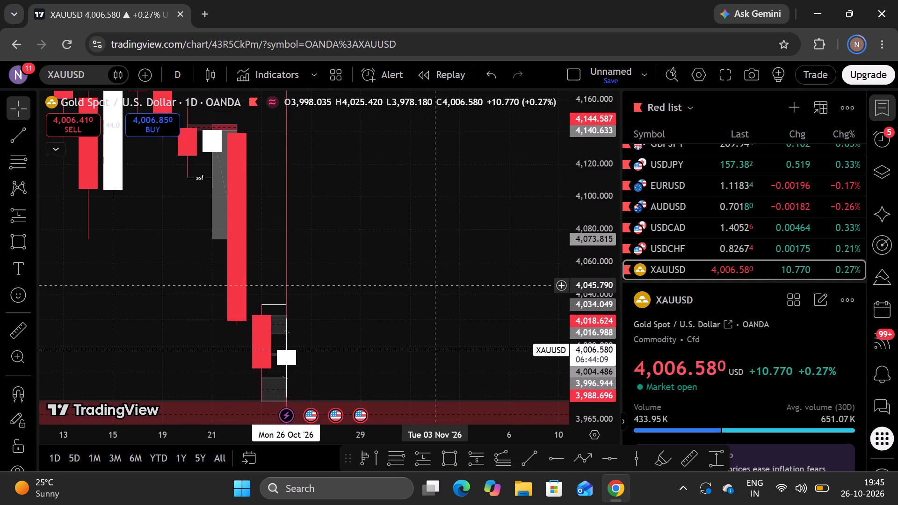
left_click_drag(422, 285, 424, 293)
left_click_drag(421, 260, 434, 300)
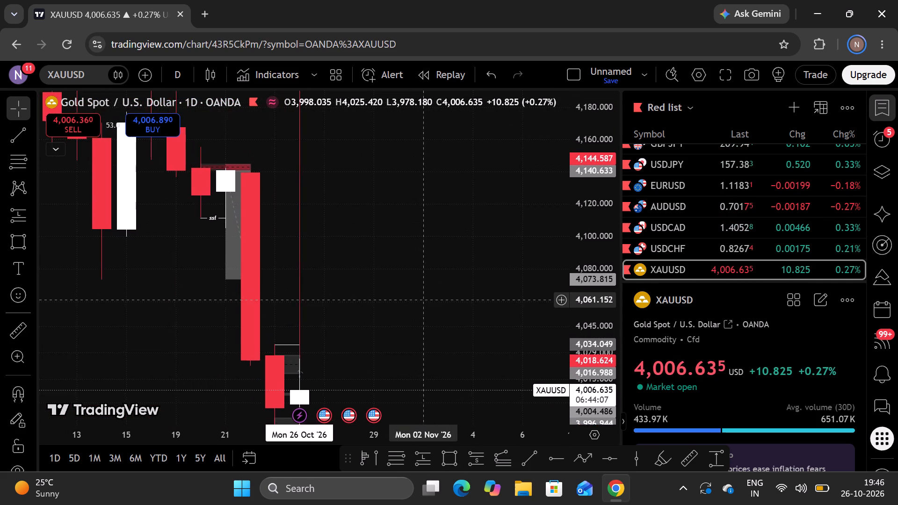
left_click_drag(434, 300, 443, 219)
Examine the red zone on the daily chart from its July origin through to the late-October candles.
scroll(442, 220, "down", 3)
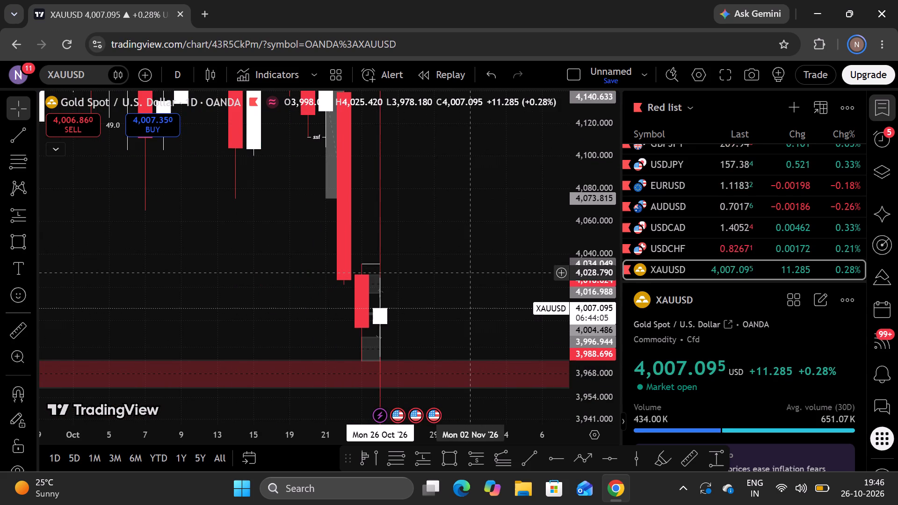
scroll(462, 273, "up", 5)
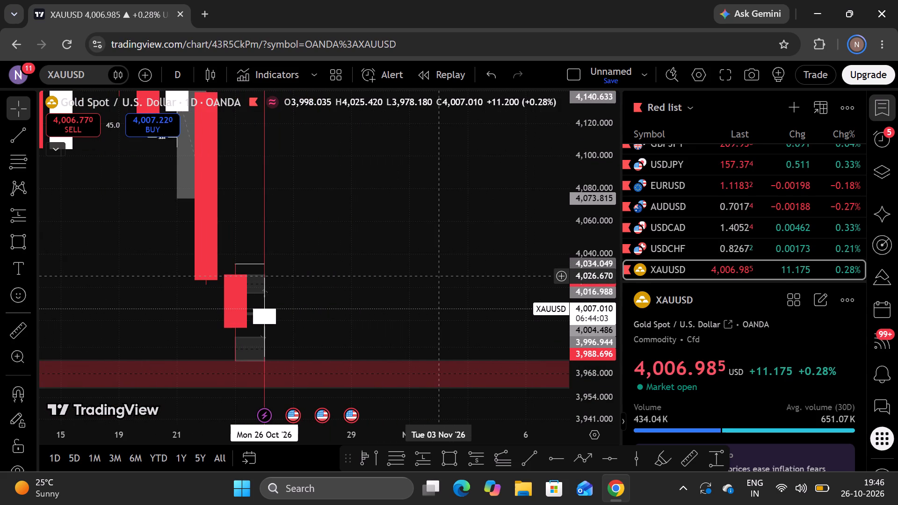
scroll(441, 276, "down", 10)
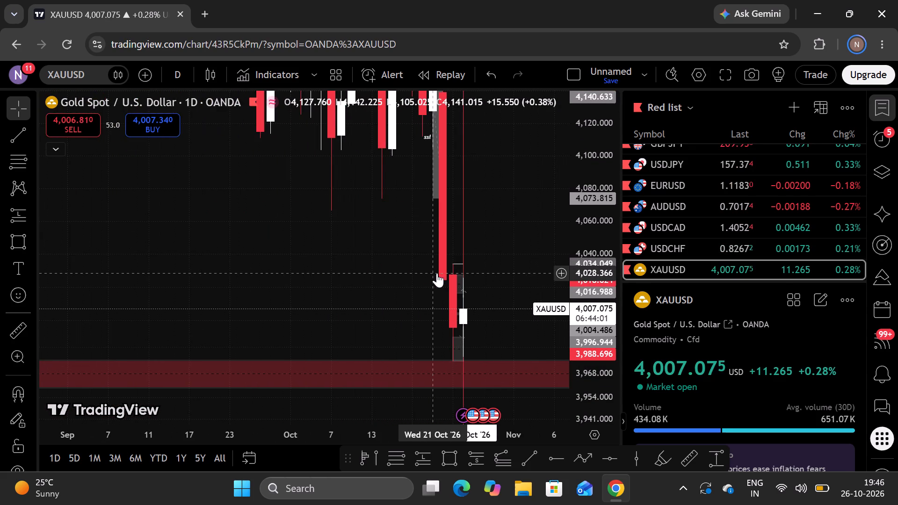
scroll(437, 273, "down", 1)
scroll(437, 273, "up", 6)
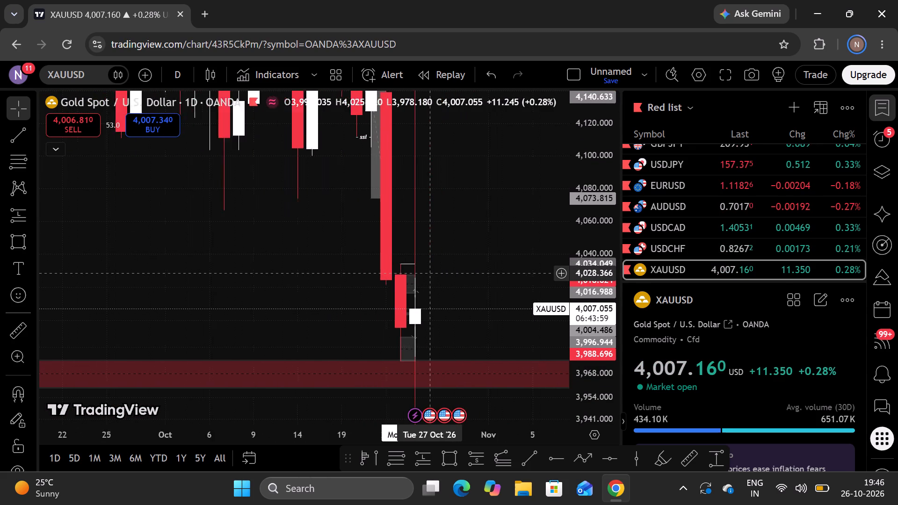
scroll(465, 268, "down", 8)
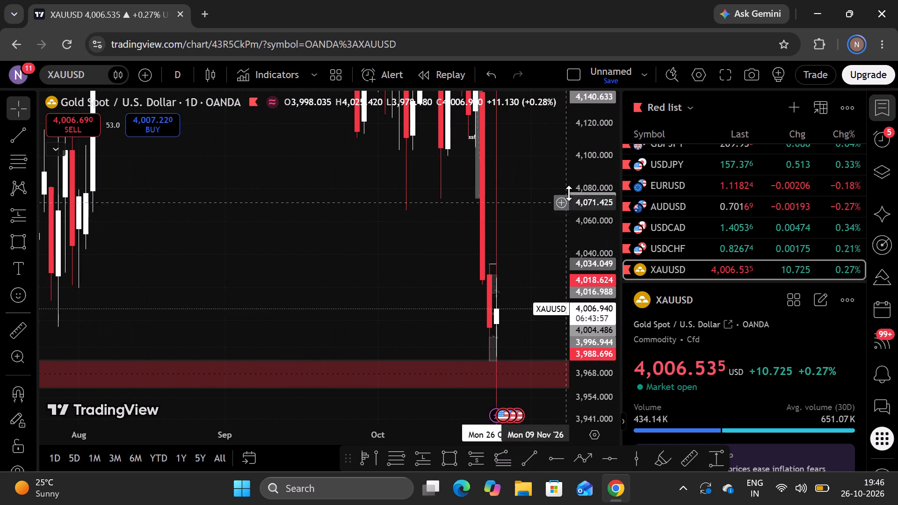
left_click_drag(588, 178, 599, 257)
scroll(416, 253, "down", 5)
scroll(422, 275, "up", 1)
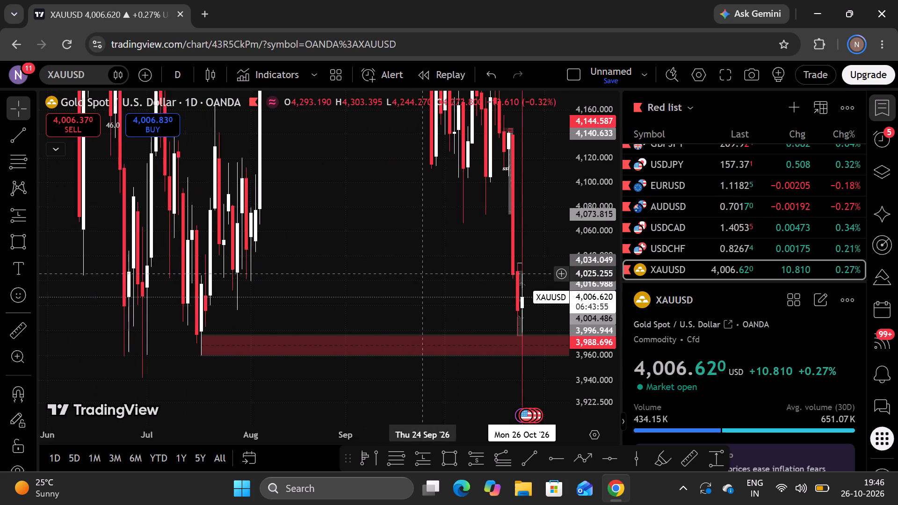
scroll(422, 274, "up", 2)
left_click_drag(384, 288, 334, 287)
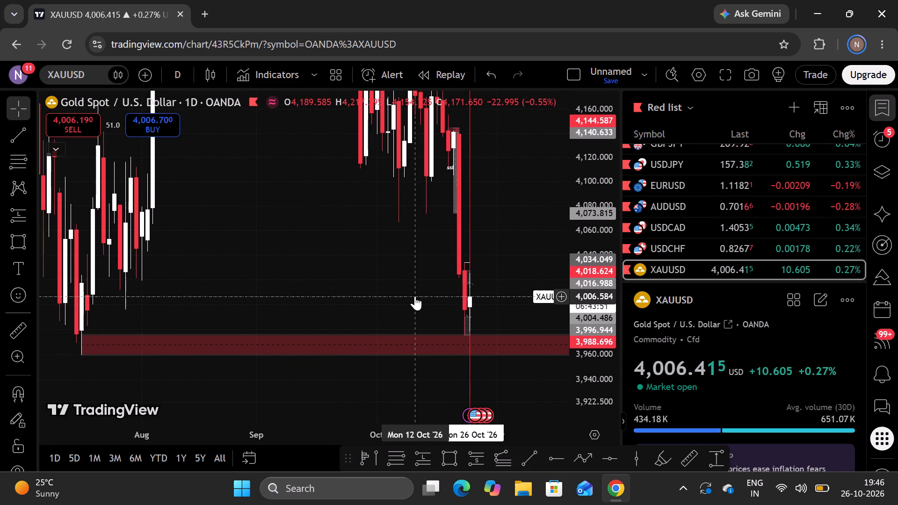
left_click_drag(168, 263, 376, 252)
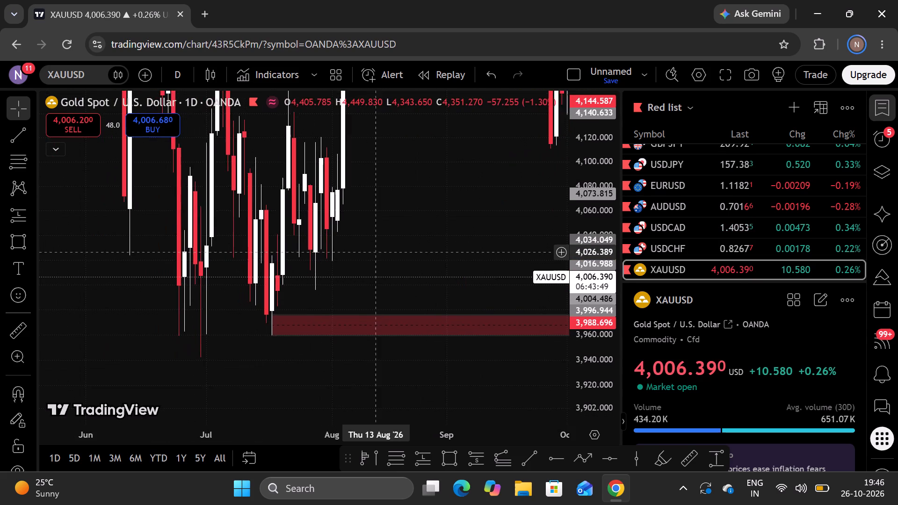
left_click_drag(376, 252, 138, 259)
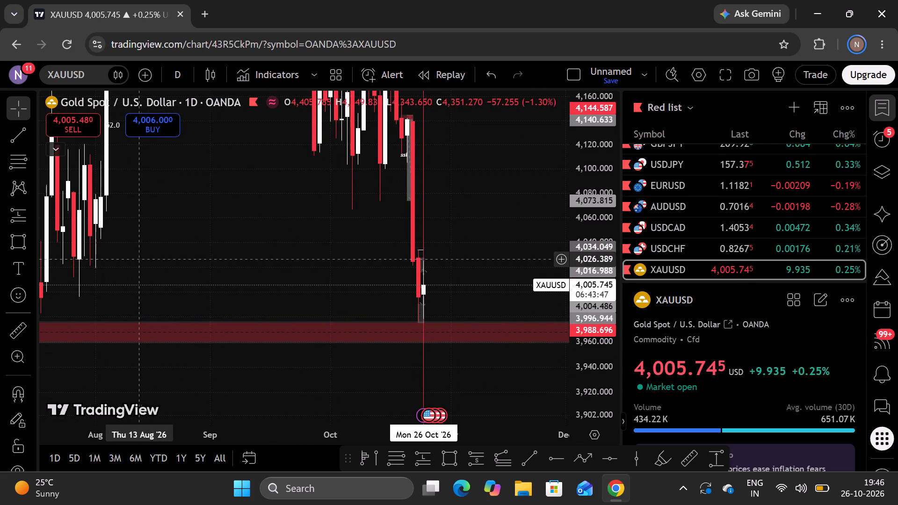
left_click_drag(138, 259, 151, 259)
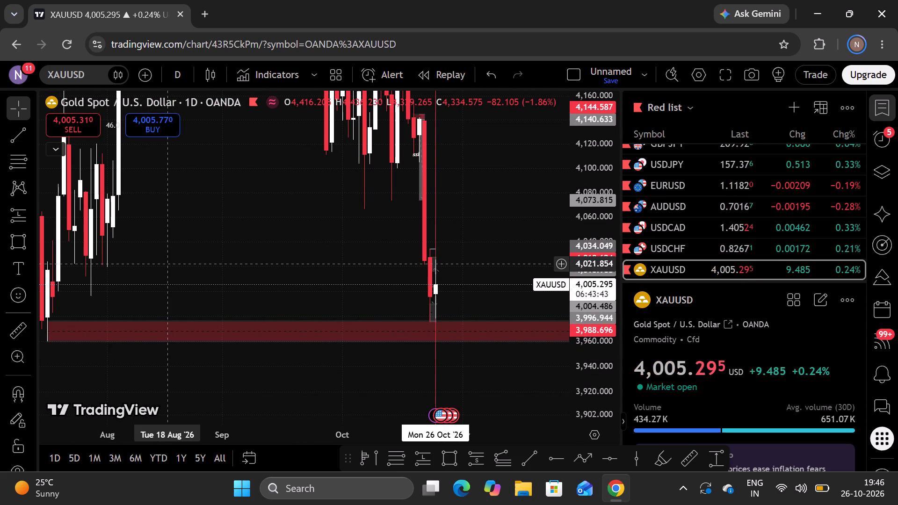
Examine the October daily price action around the ssl level and the short position, down to the red zone.
scroll(290, 291, "up", 3)
left_click_drag(461, 209, 458, 343)
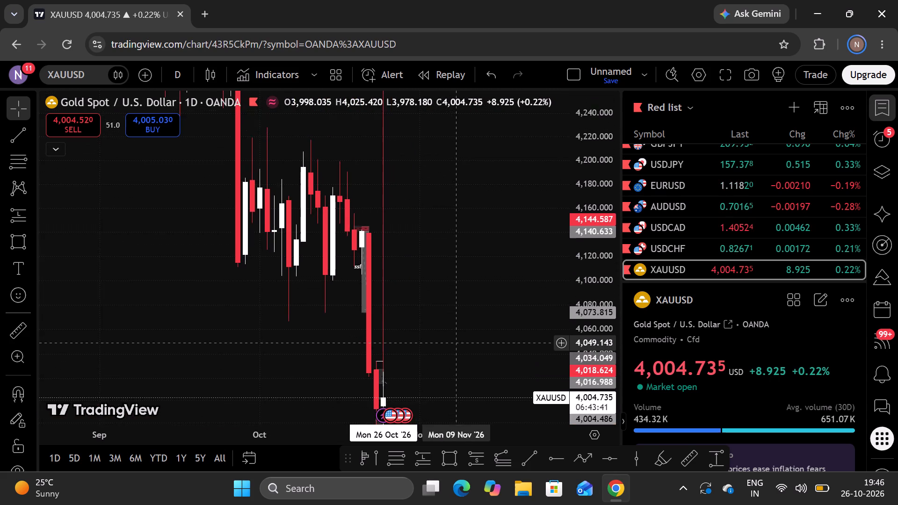
left_click_drag(458, 343, 437, 277)
scroll(435, 285, "up", 5)
left_click_drag(355, 252, 367, 266)
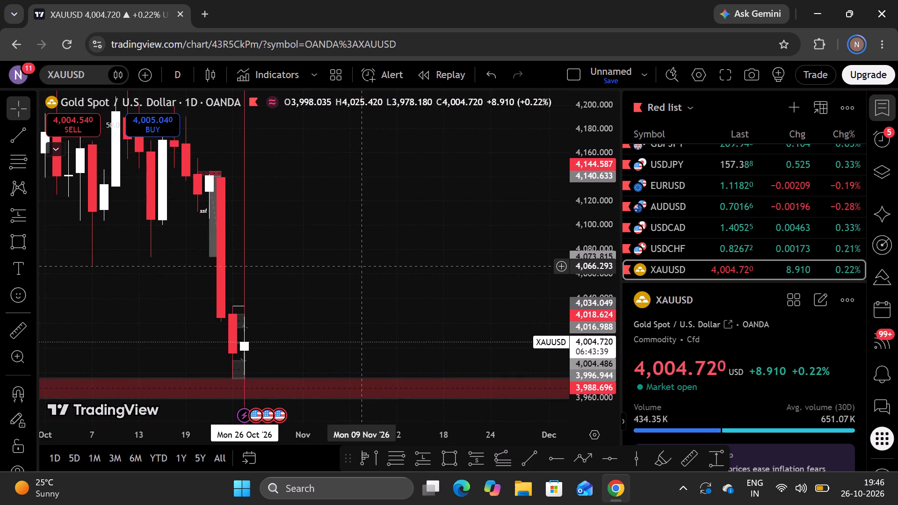
left_click_drag(367, 266, 394, 249)
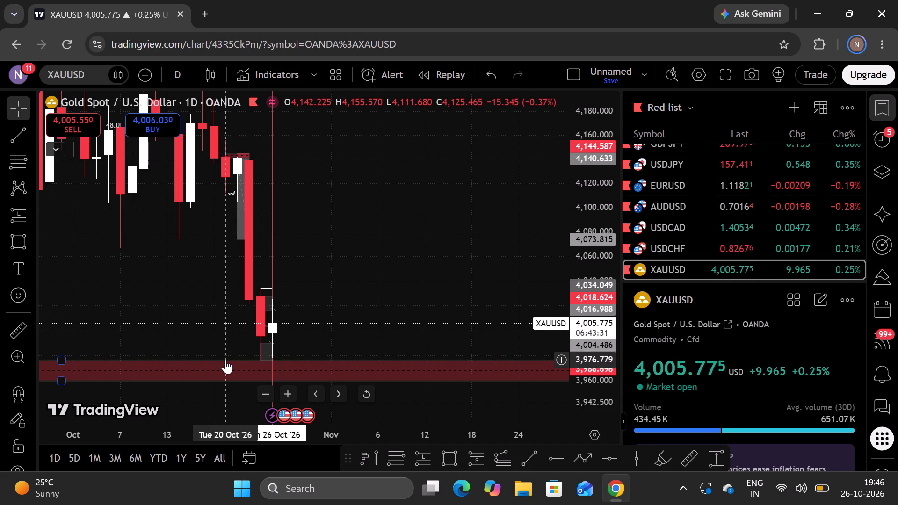
left_click_drag(353, 262, 353, 311)
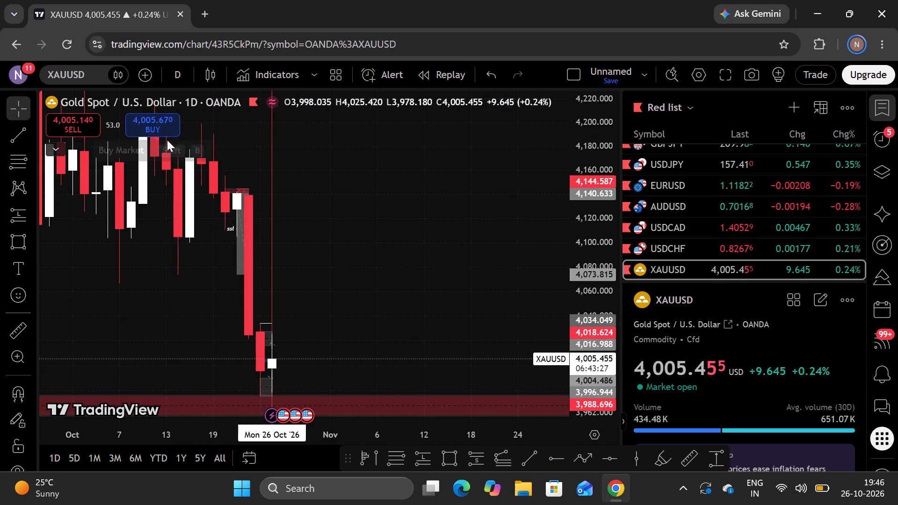
left_click_drag(167, 183, 239, 303)
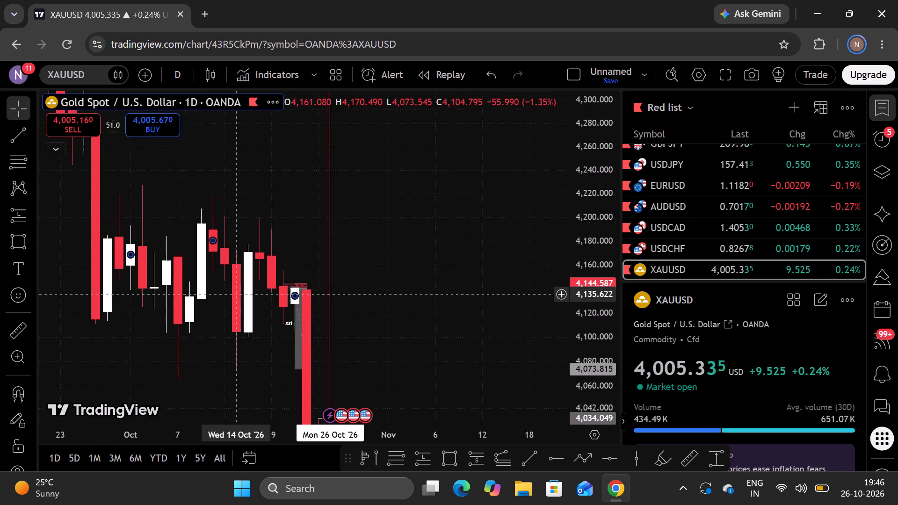
left_click_drag(239, 303, 240, 304)
scroll(240, 299, "down", 5)
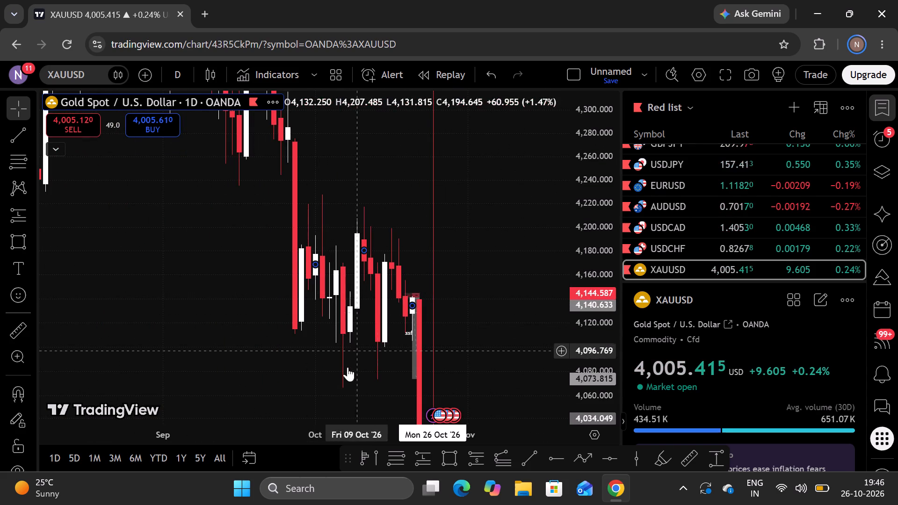
left_click_drag(350, 346, 248, 143)
scroll(281, 236, "up", 6)
left_click_drag(310, 231, 406, 288)
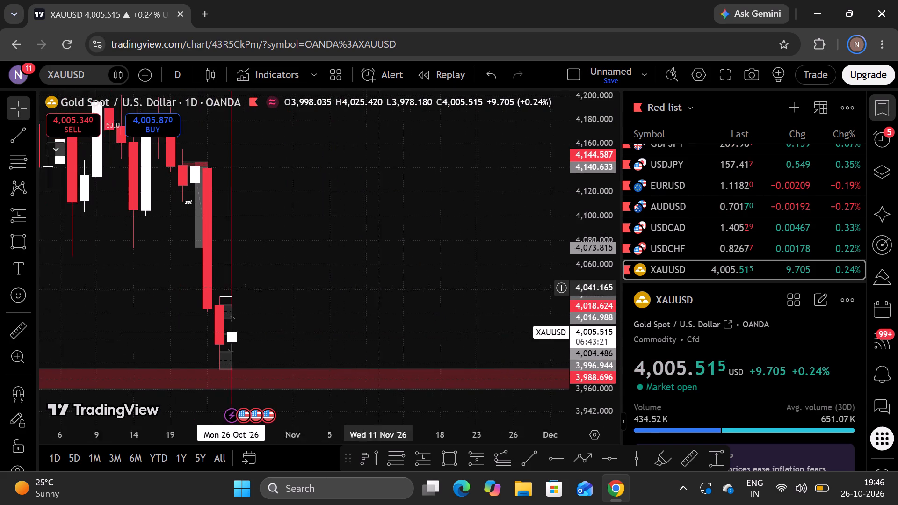
left_click_drag(406, 288, 414, 281)
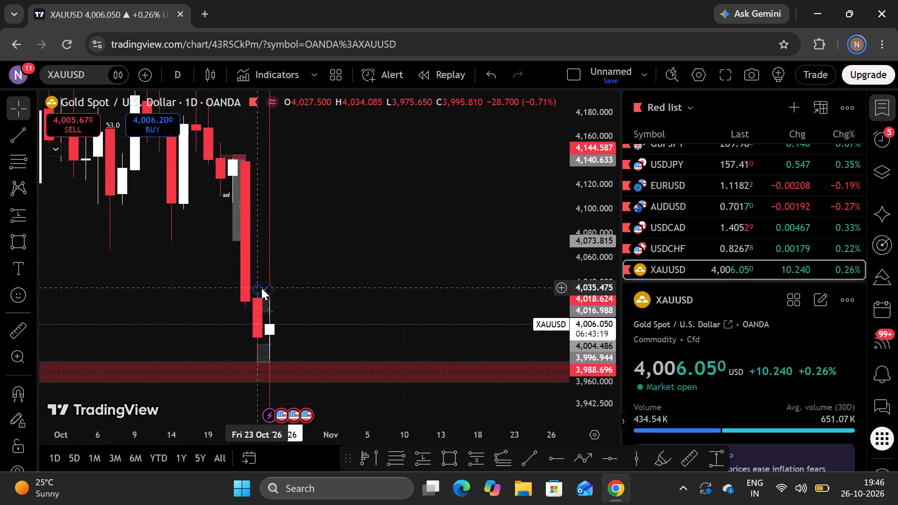
Switch the chart back to the 5-minute interval.
left_click(174, 75)
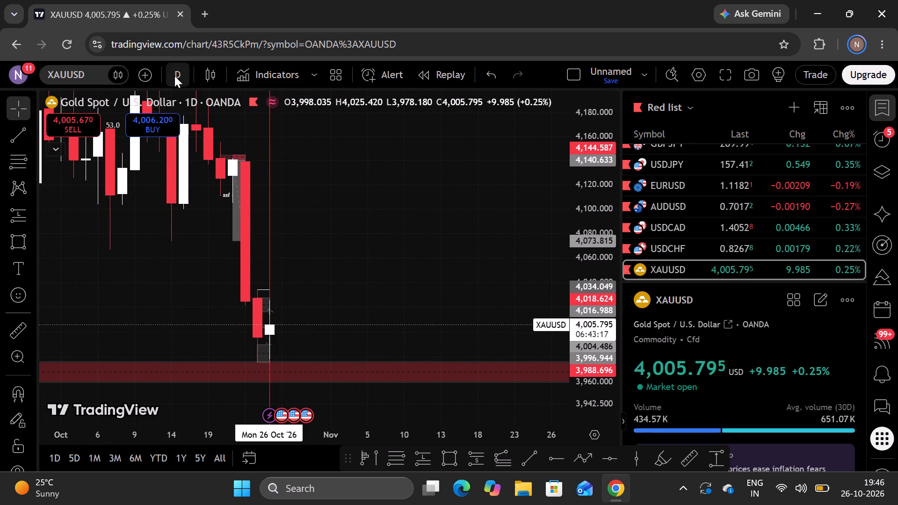
left_click(203, 238)
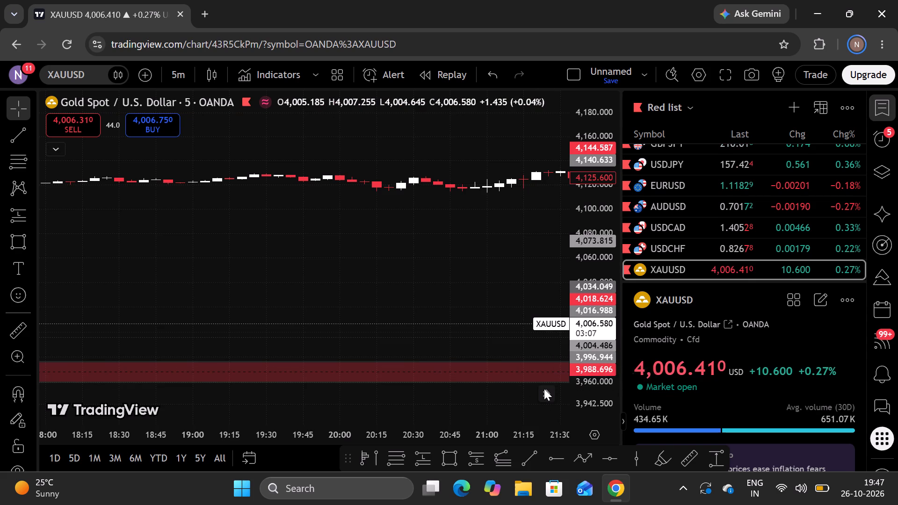
Examine the latest 5-minute candles and the long position against the upper and lower grey zones.
left_click(544, 389)
scroll(428, 301, "down", 9)
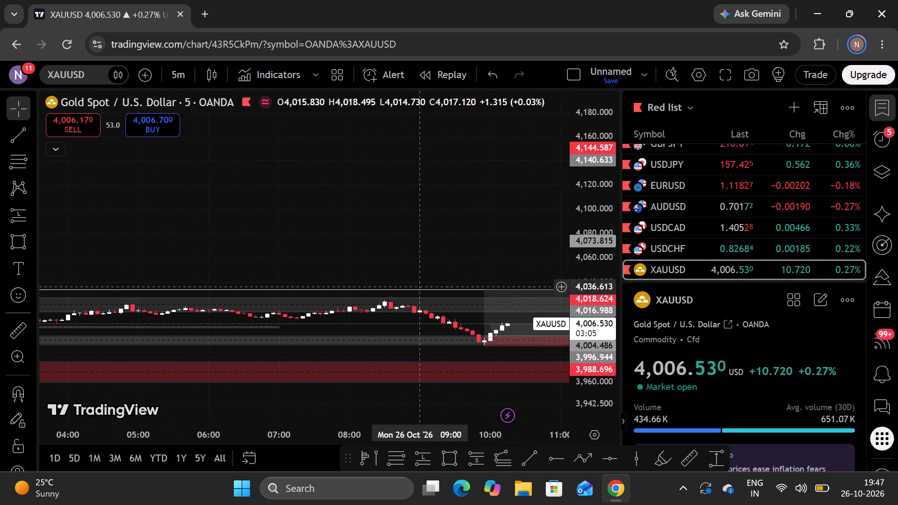
left_click_drag(439, 206, 224, 74)
left_click_drag(598, 379, 594, 134)
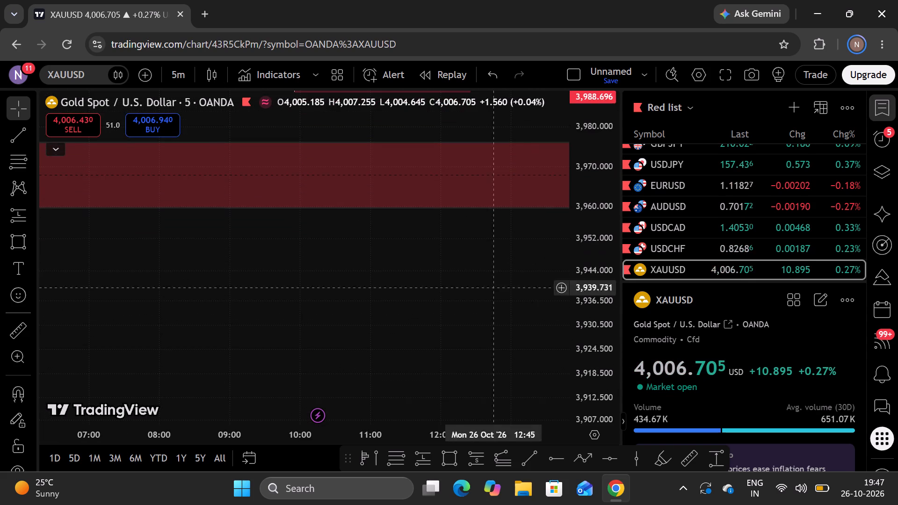
left_click_drag(481, 300, 472, 502)
left_click_drag(509, 259, 492, 386)
left_click_drag(599, 387, 599, 255)
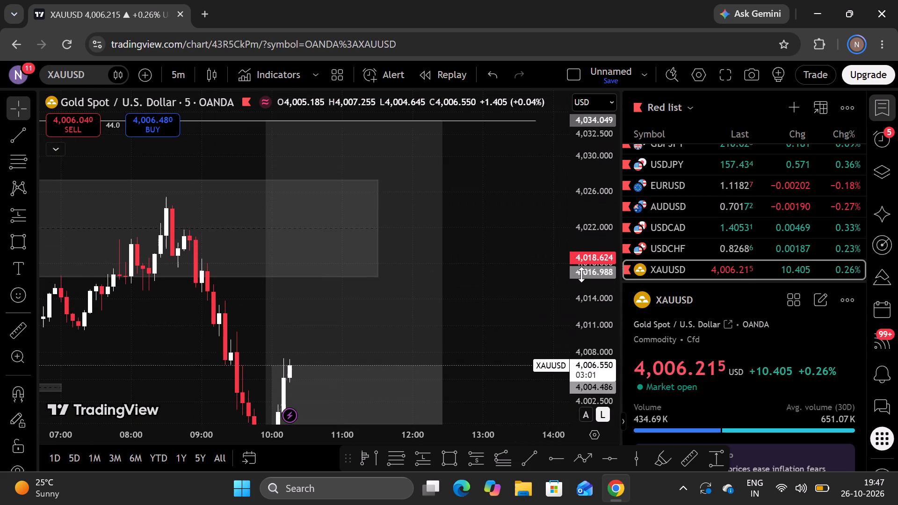
left_click_drag(499, 382, 526, 202)
scroll(517, 212, "down", 5)
left_click_drag(562, 303, 550, 226)
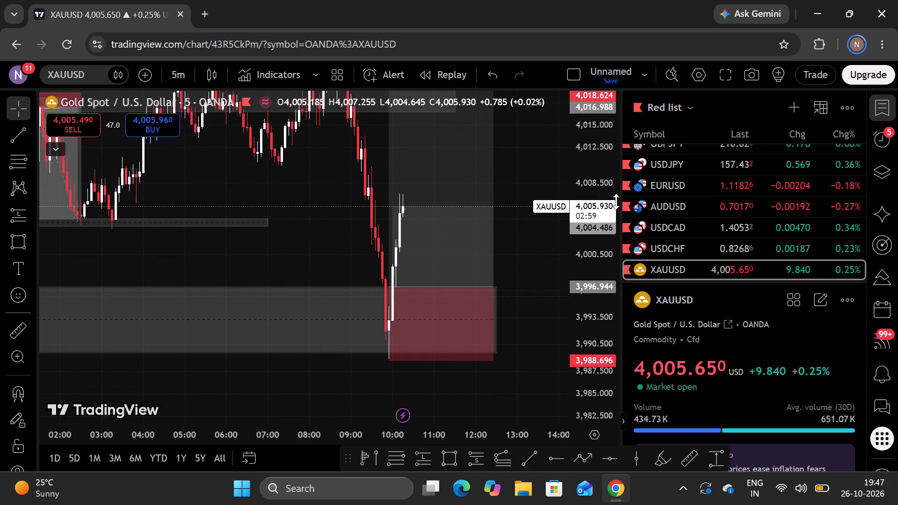
Draw a rectangle over the rising candles from 4,002.211 down to 3,996.918, spanning 09:55 to 12:15 on 26 Oct.
left_click_drag(595, 185, 595, 271)
left_click_drag(539, 267, 507, 346)
scroll(473, 319, "down", 4)
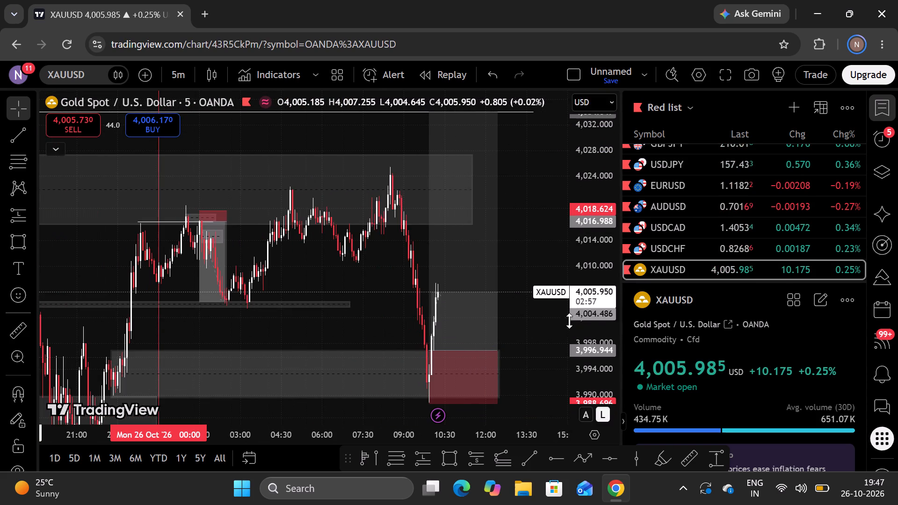
left_click_drag(550, 325, 516, 276)
scroll(513, 289, "up", 7)
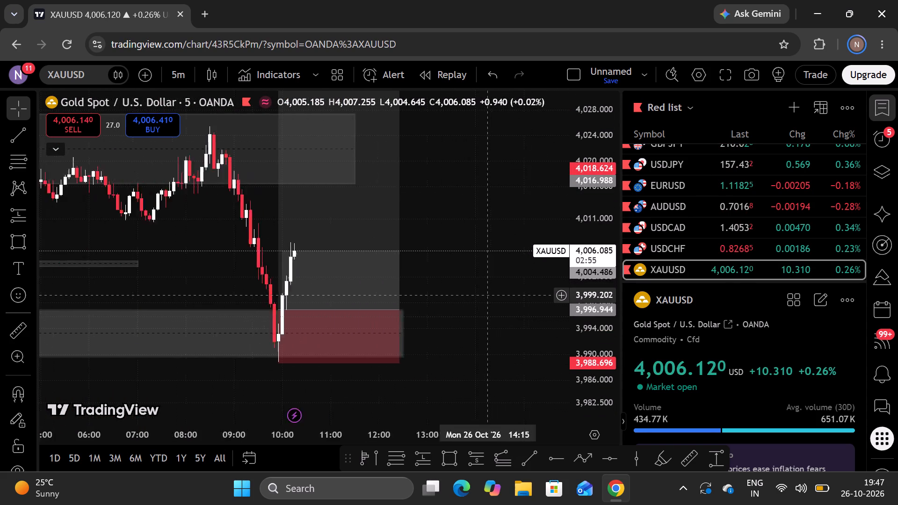
scroll(488, 295, "up", 1)
left_click_drag(455, 283, 460, 306)
left_click_drag(586, 339, 588, 231)
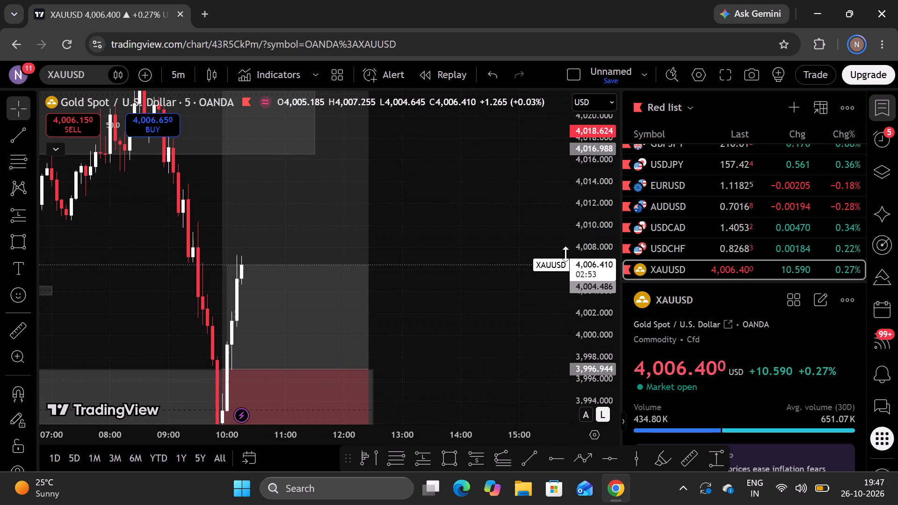
left_click_drag(480, 326, 485, 228)
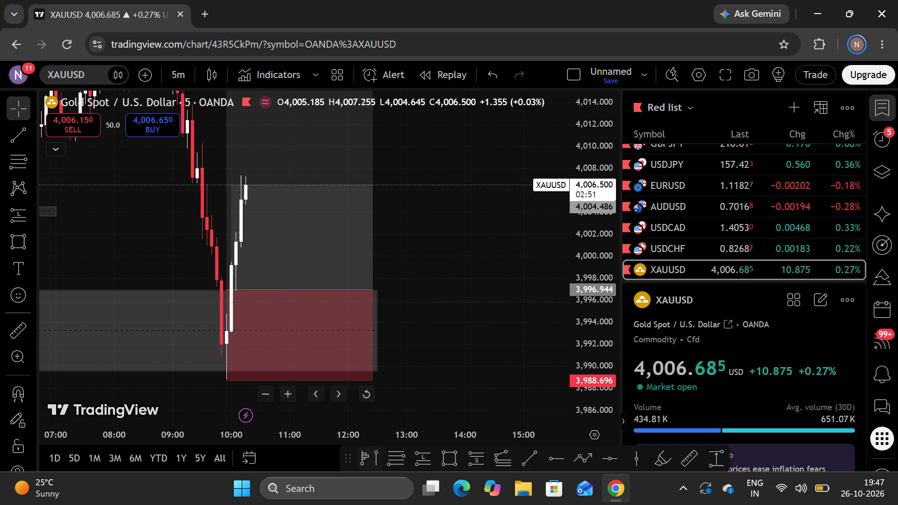
left_click_drag(447, 458, 442, 458)
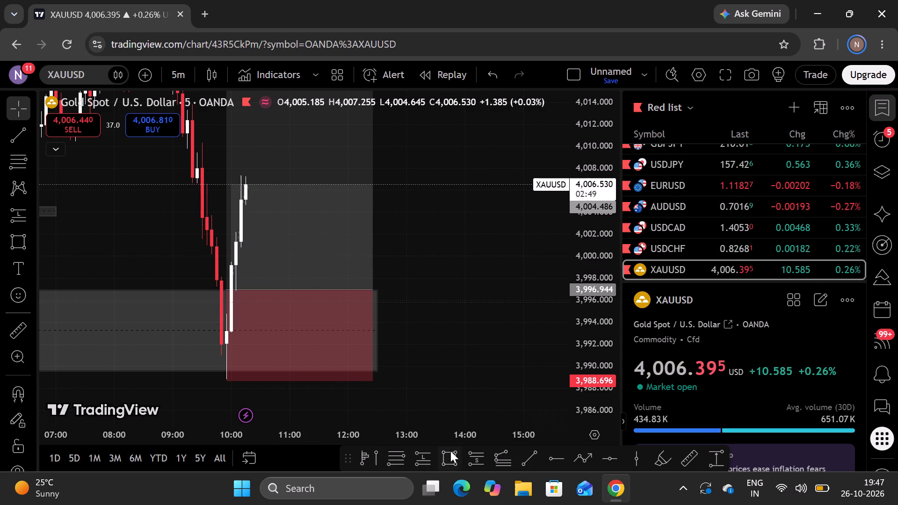
left_click(450, 454)
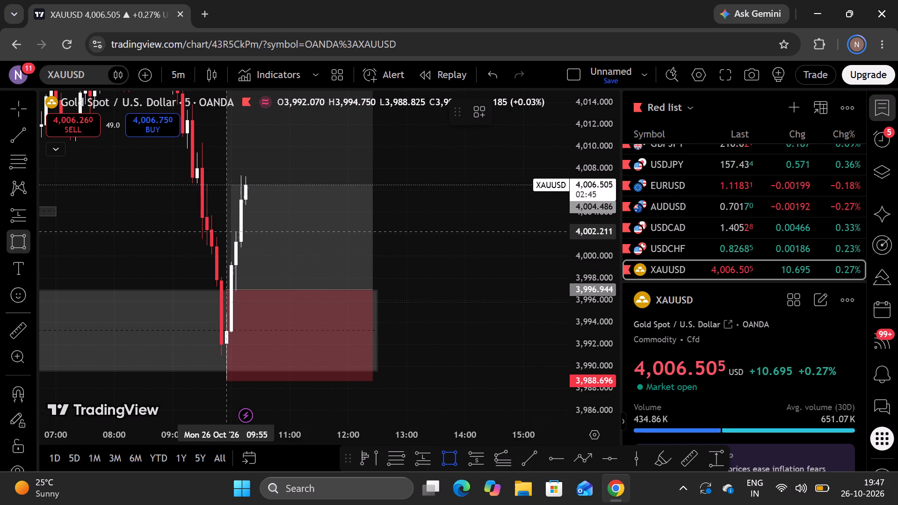
left_click(225, 232)
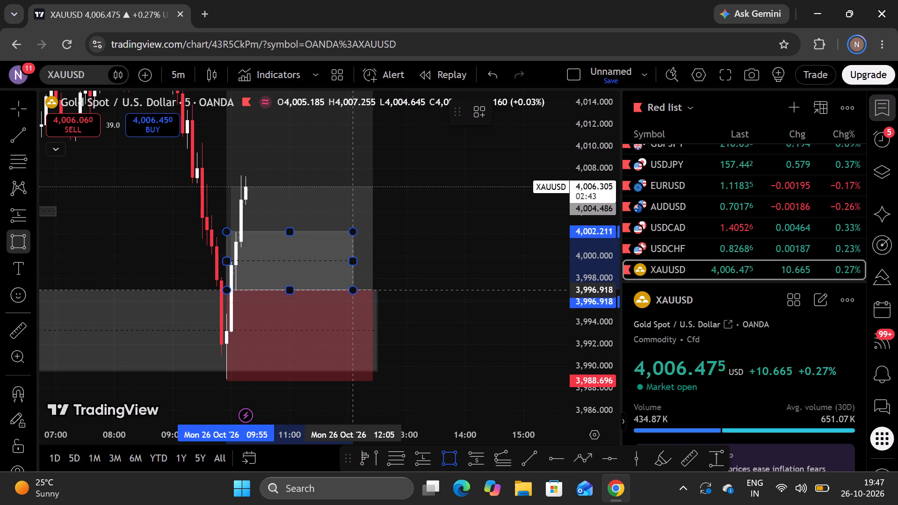
left_click(351, 290)
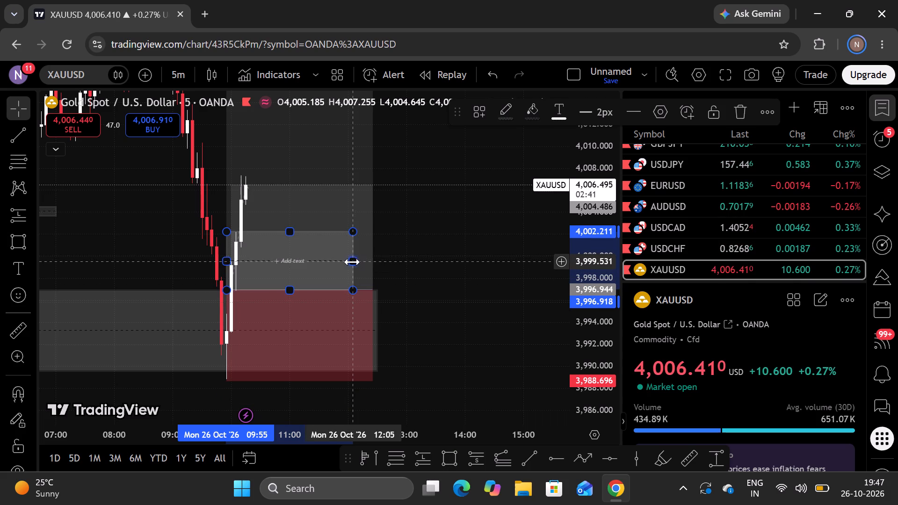
left_click_drag(352, 262, 362, 263)
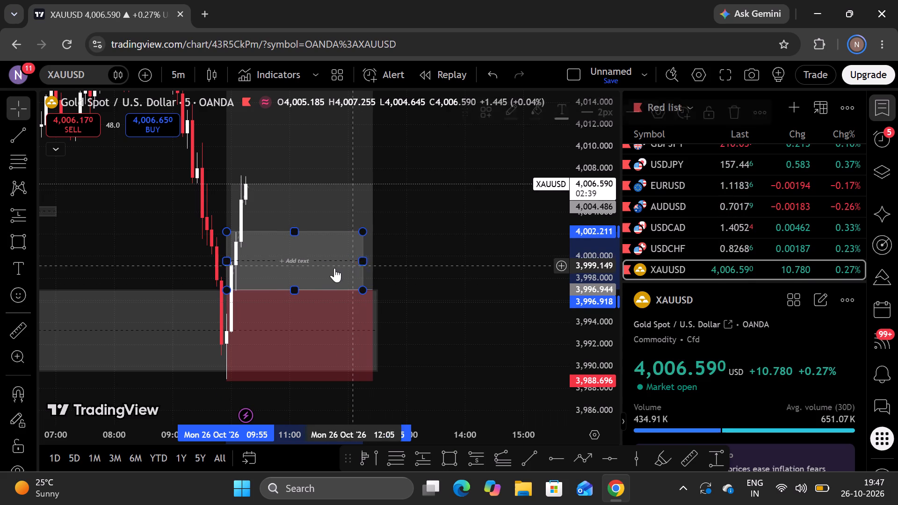
Label the new rectangle above the long position's entry with the text "ob".
left_click(297, 259)
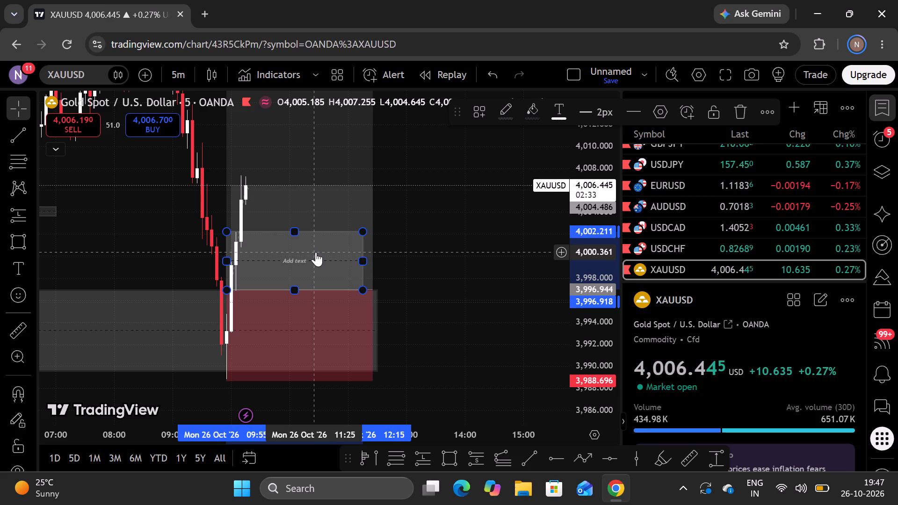
key("u")
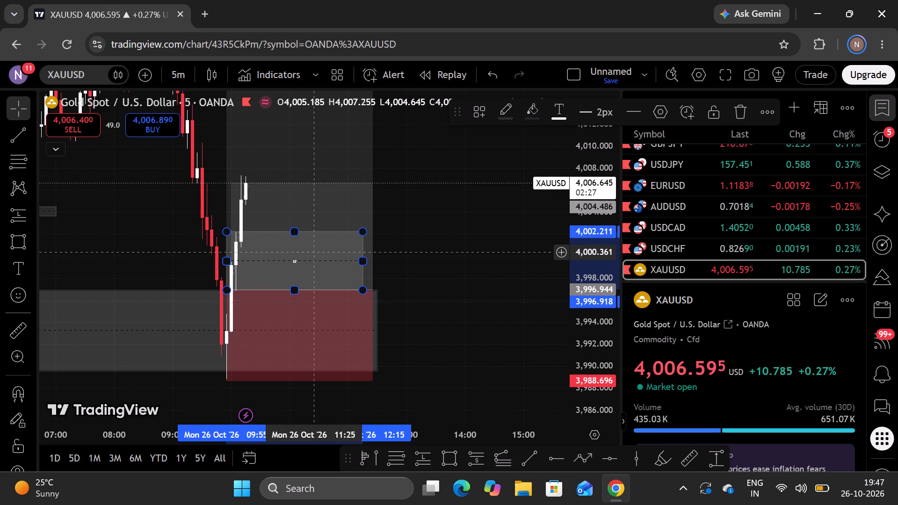
key("b")
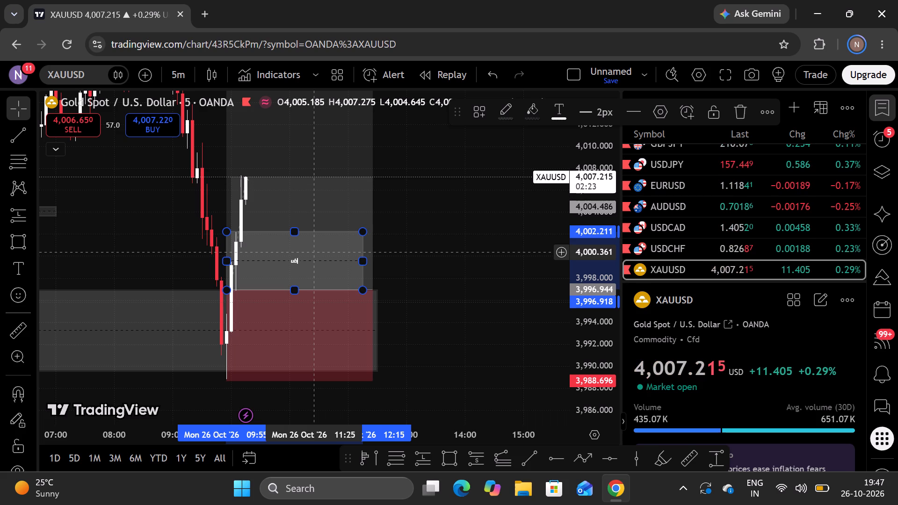
key("BackSpace")
key("BackSpace")
key("BackSpace")
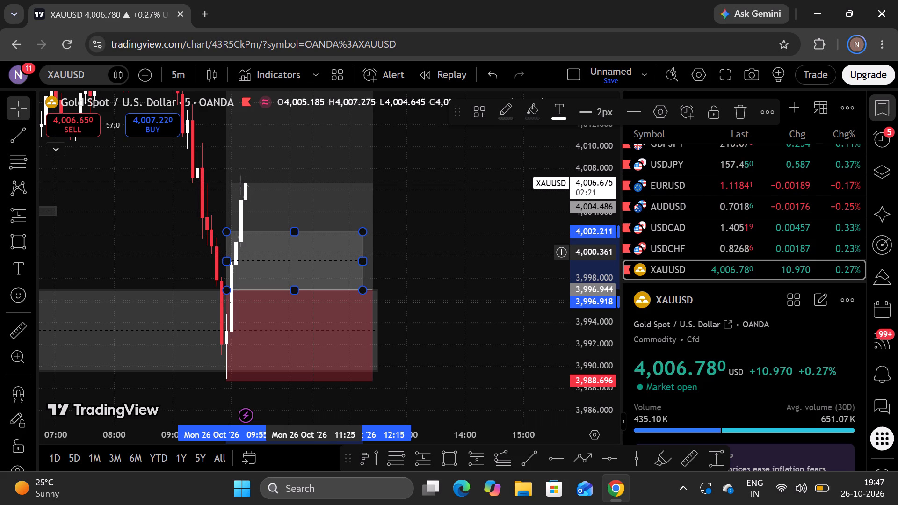
key("o")
key("b")
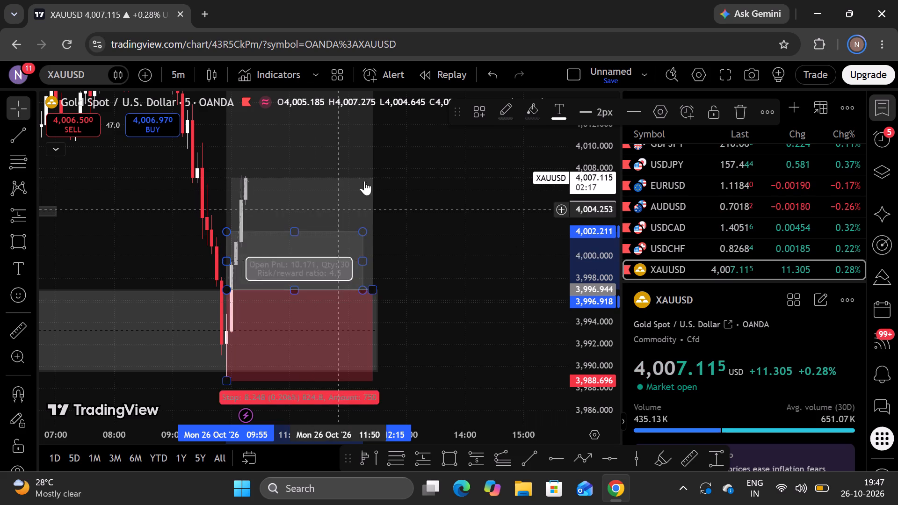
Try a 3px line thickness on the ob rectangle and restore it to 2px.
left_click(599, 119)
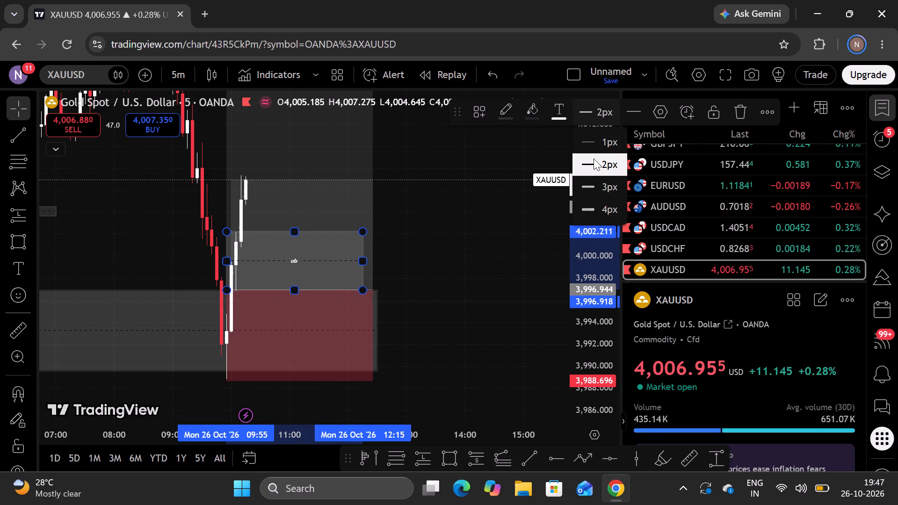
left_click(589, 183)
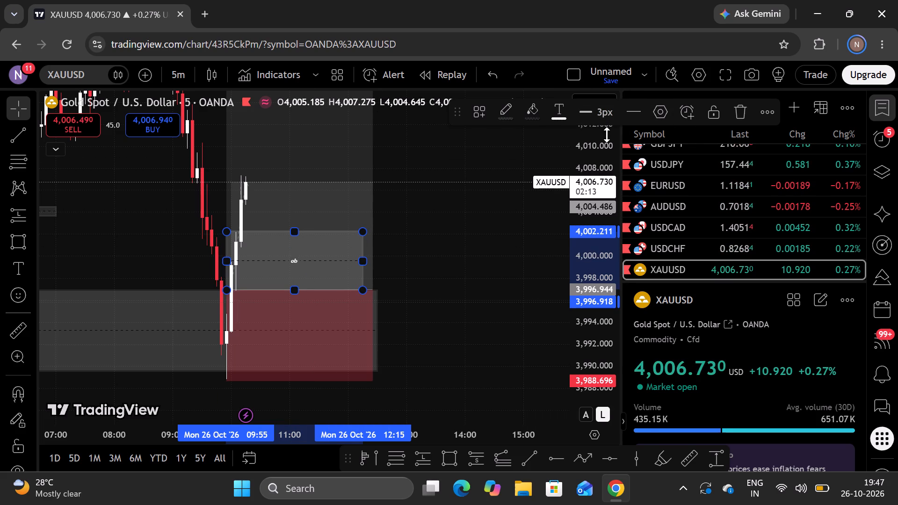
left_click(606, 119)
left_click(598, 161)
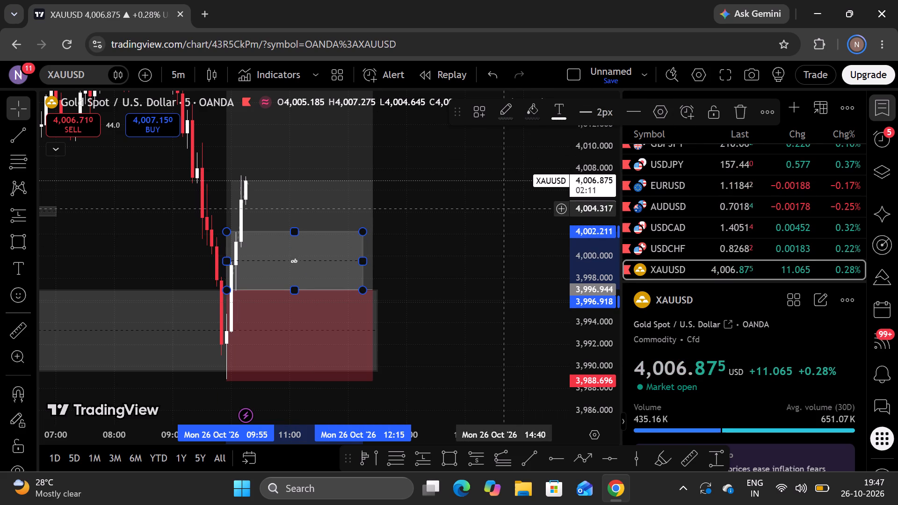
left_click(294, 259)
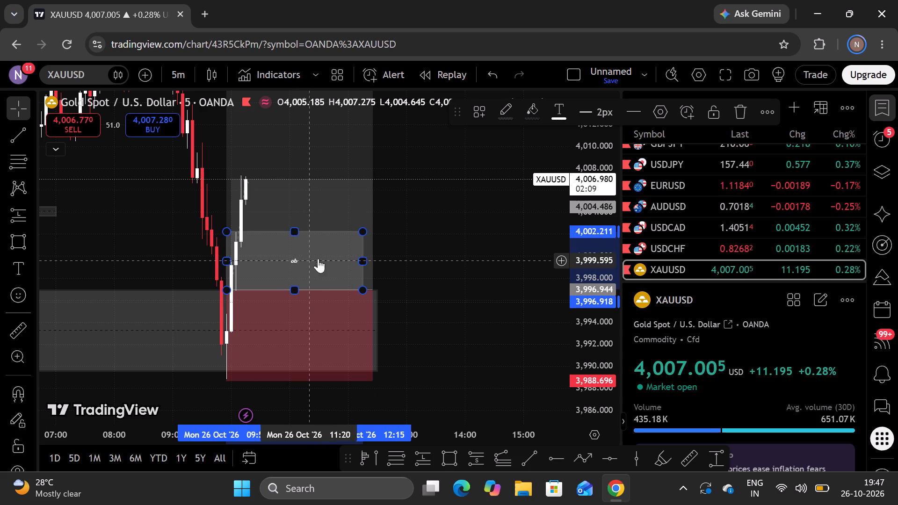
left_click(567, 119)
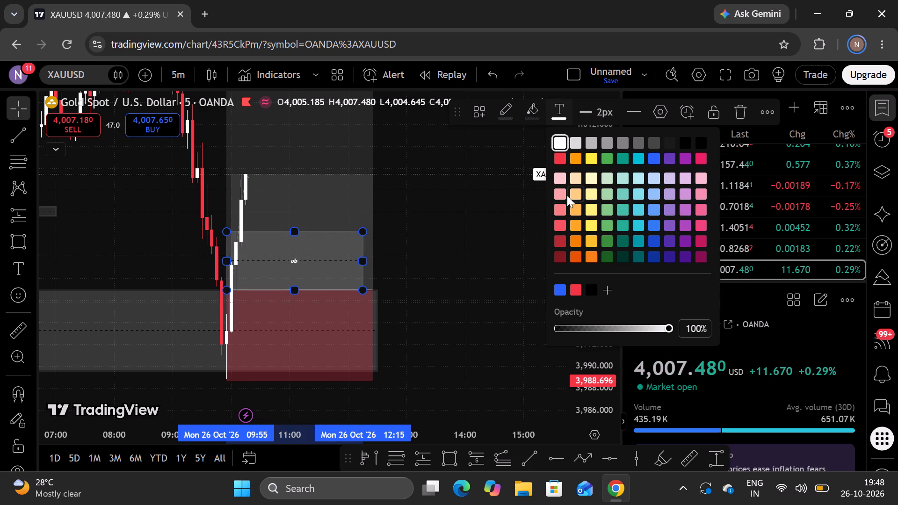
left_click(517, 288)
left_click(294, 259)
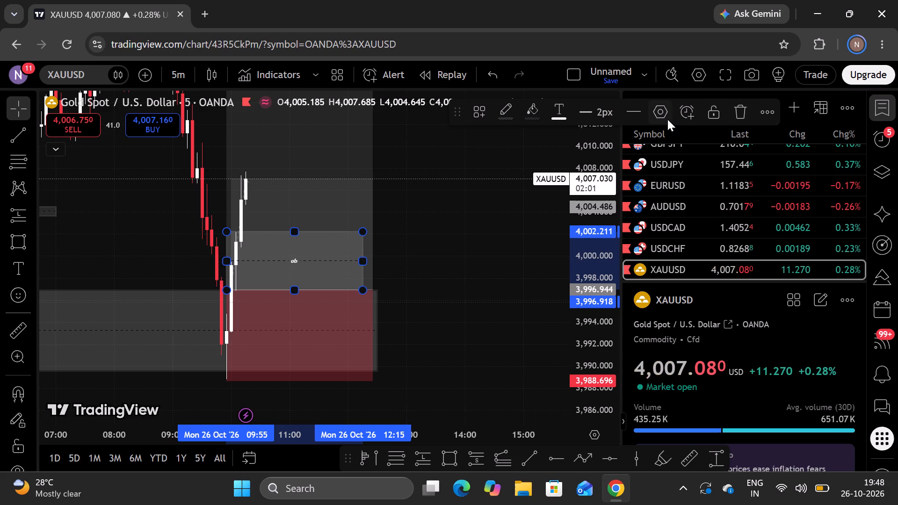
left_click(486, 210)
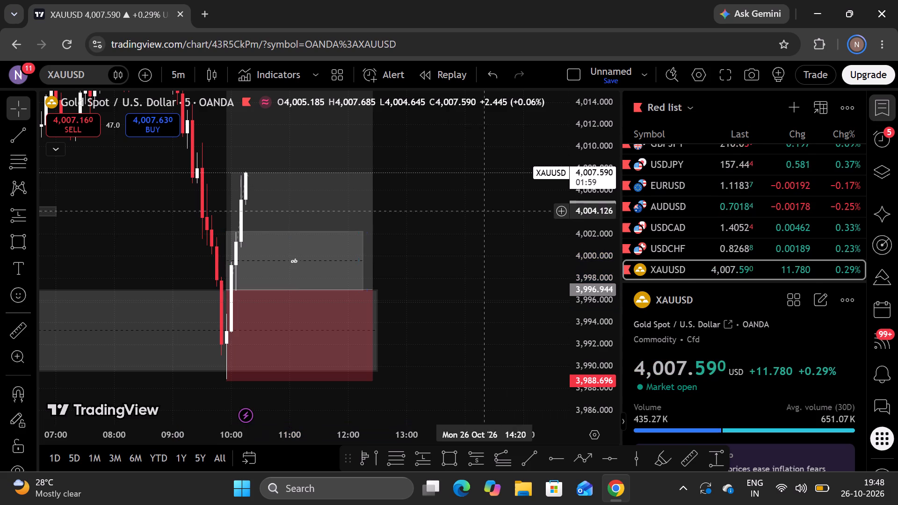
Examine the 5-minute price action from the ob zone up through the upper grey zone to the 4,034.049 line.
left_click_drag(458, 219, 473, 237)
scroll(465, 246, "up", 2)
left_click_drag(425, 221, 442, 244)
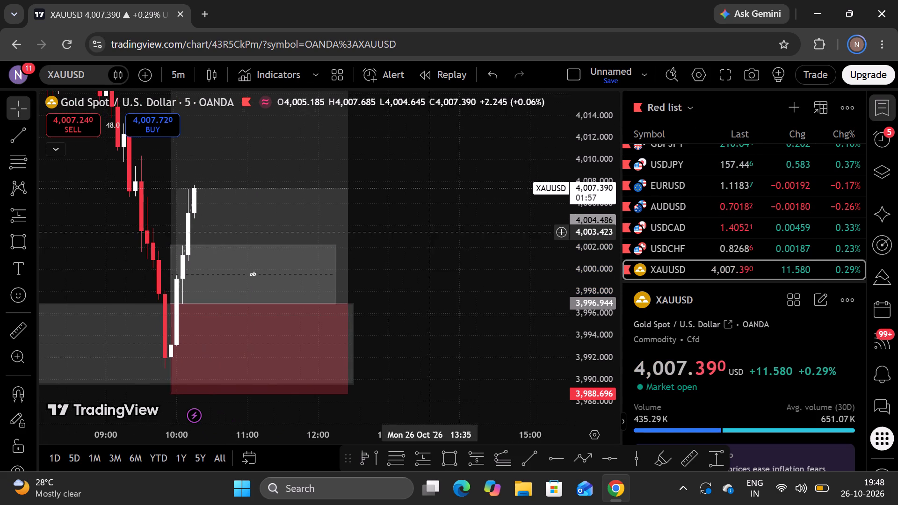
left_click_drag(442, 244, 455, 254)
left_click_drag(579, 173, 583, 244)
scroll(502, 231, "down", 2)
left_click_drag(503, 222, 492, 296)
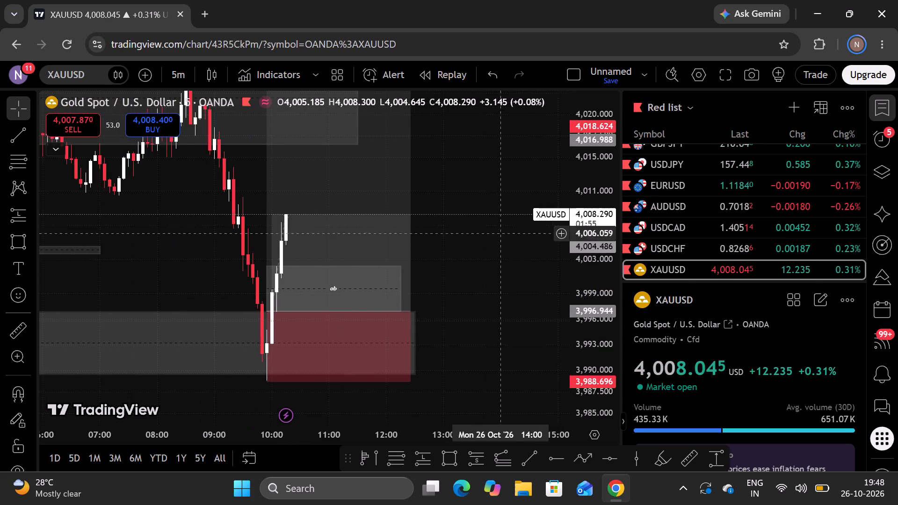
left_click_drag(492, 296, 477, 359)
left_click_drag(476, 243, 485, 321)
left_click_drag(581, 199, 591, 246)
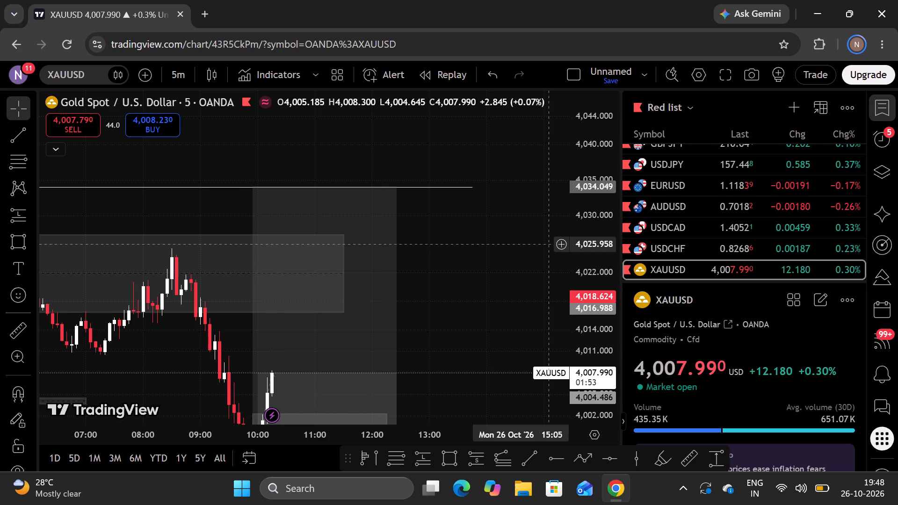
scroll(505, 250, "down", 11)
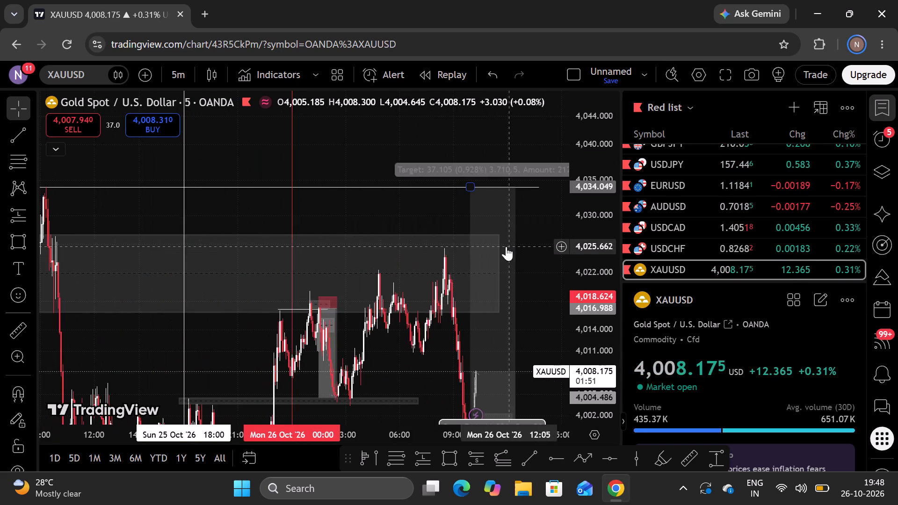
Draw a horizontal ray at 4,029.800 starting from Fri 23 Oct 08:30, just below the 4,034.049 line.
left_click_drag(349, 216, 394, 210)
scroll(395, 211, "up", 1)
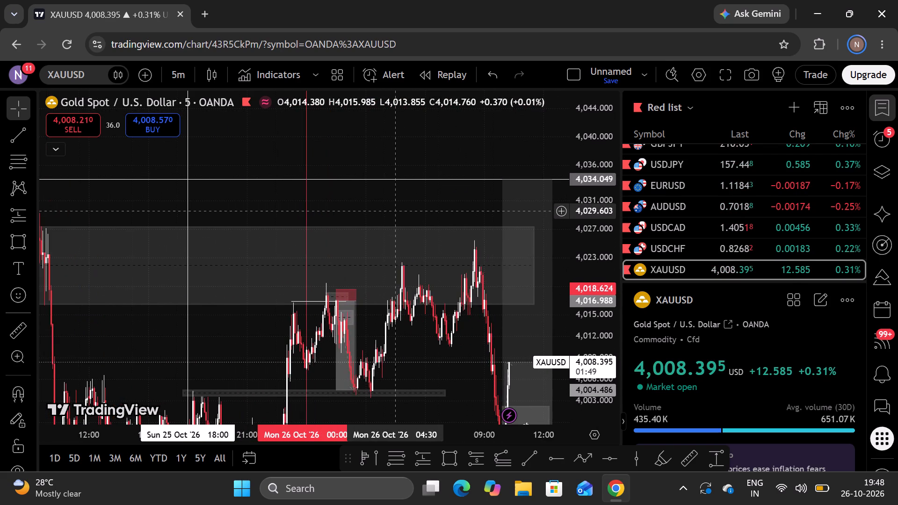
left_click_drag(375, 211, 443, 215)
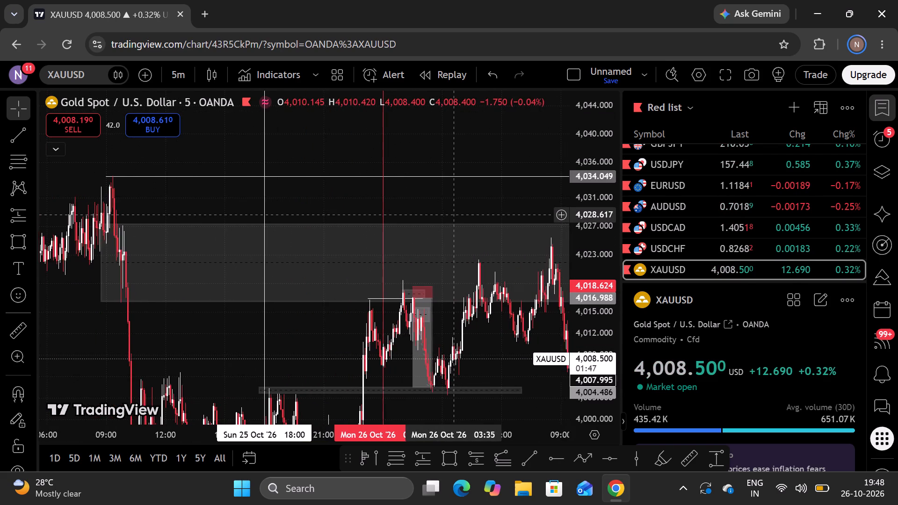
left_click_drag(443, 215, 438, 215)
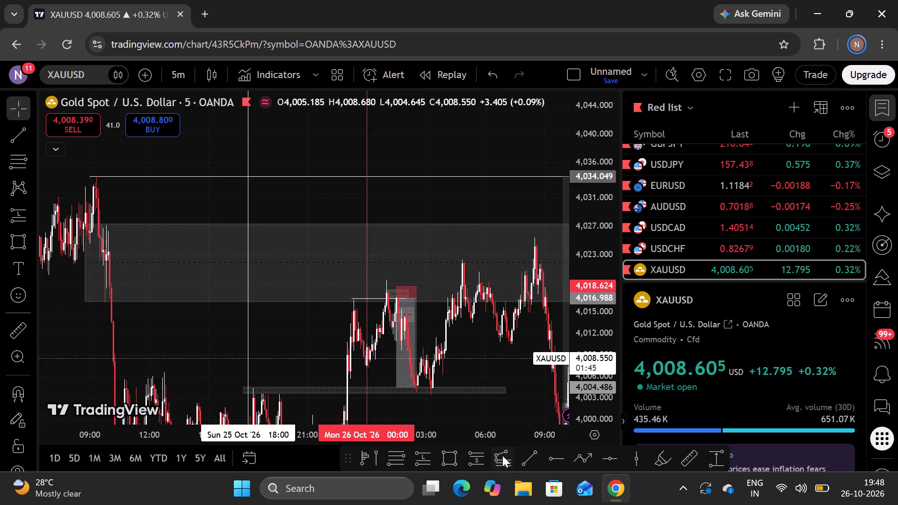
left_click(550, 458)
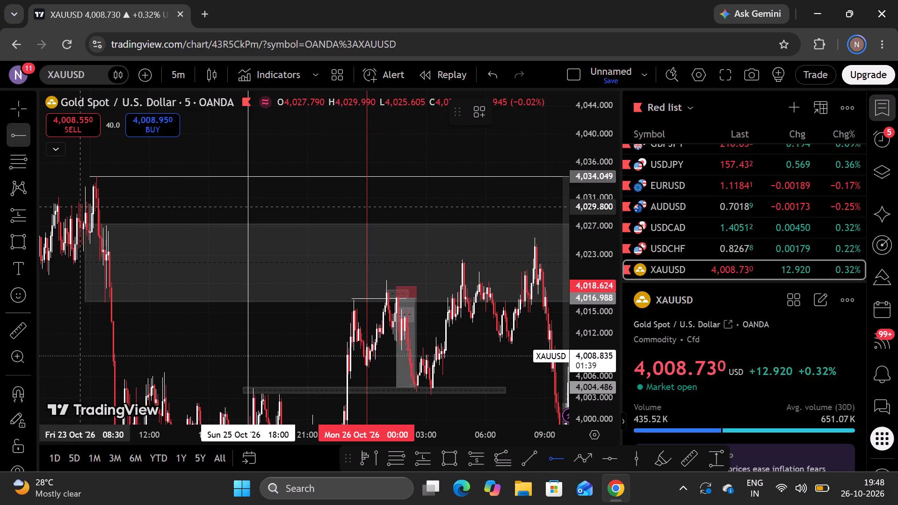
left_click(80, 207)
left_click(53, 267)
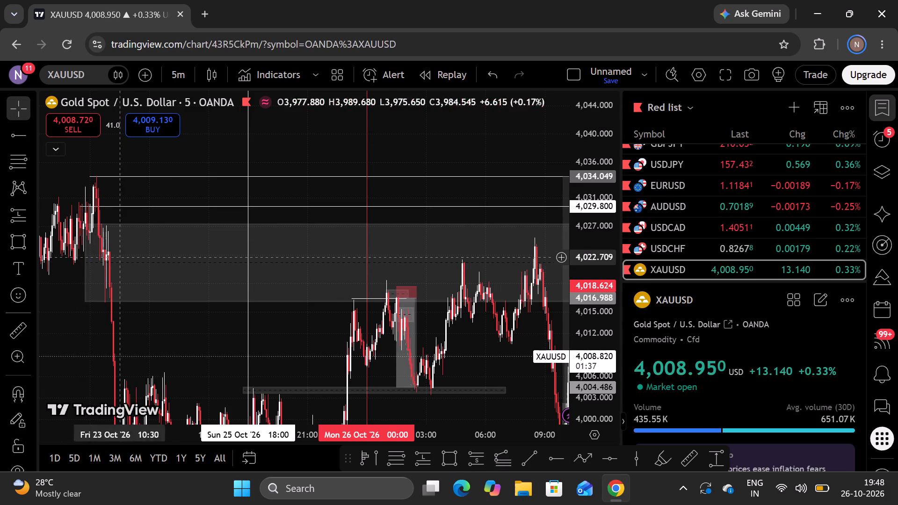
Lower the long position's target to 4,029.702, next to the new horizontal ray.
left_click_drag(493, 189, 342, 178)
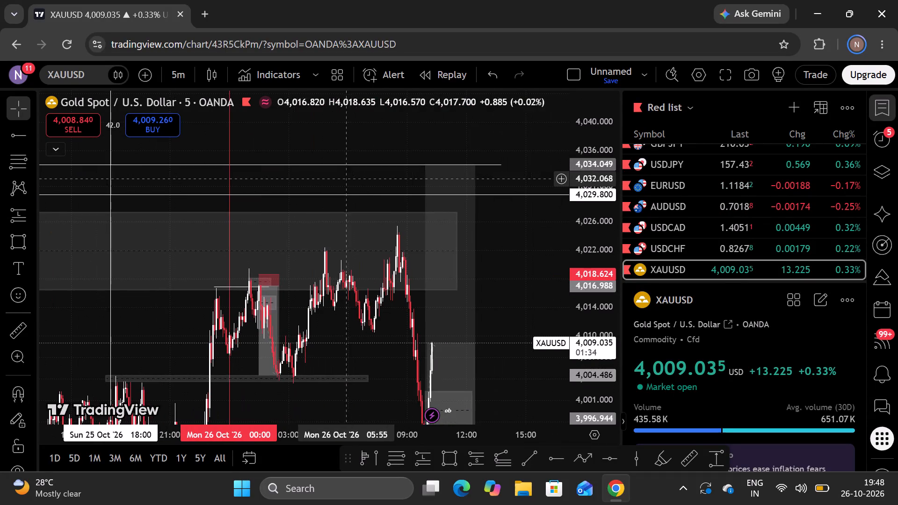
left_click_drag(426, 165, 416, 192)
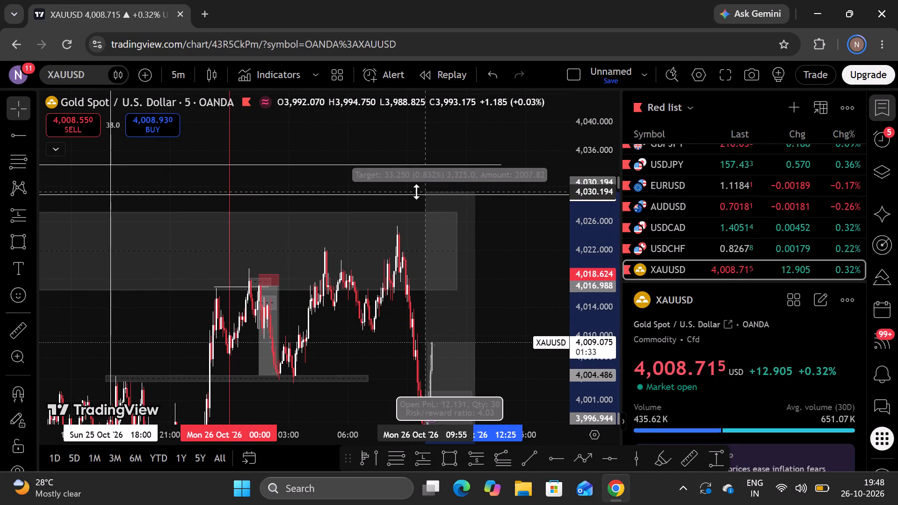
left_click_drag(416, 192, 416, 195)
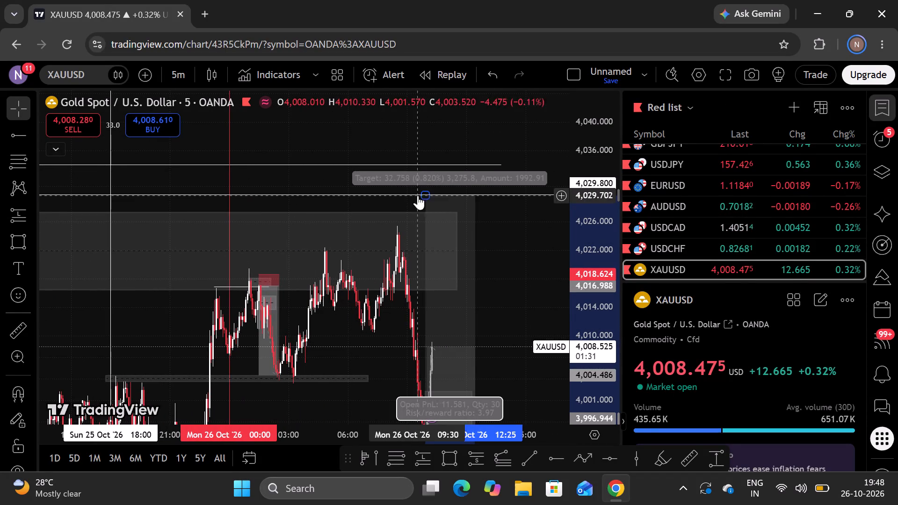
Download an image snapshot of the 5-minute XAUUSD chart, framed around the long position, ob zone and upper grey zone.
left_click_drag(521, 263, 515, 265)
left_click_drag(512, 284, 498, 143)
scroll(499, 213, "up", 6)
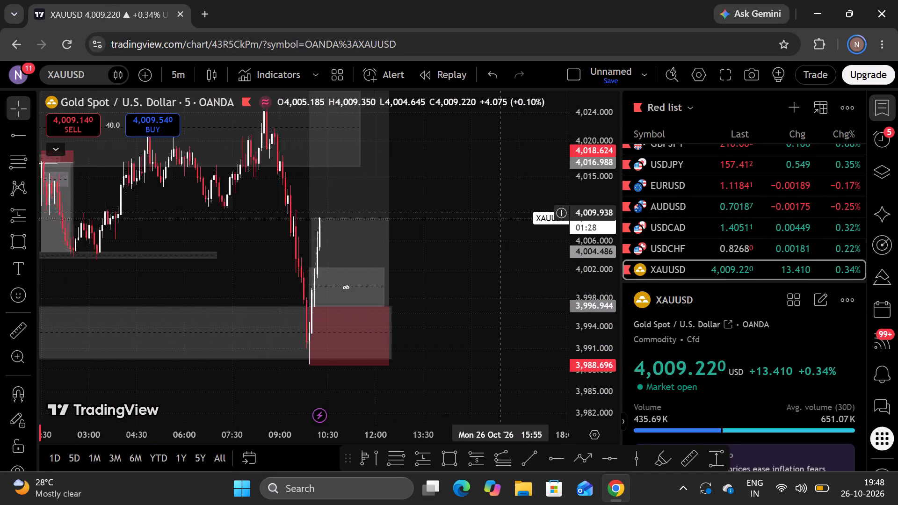
left_click_drag(462, 166, 494, 233)
scroll(518, 210, "down", 2)
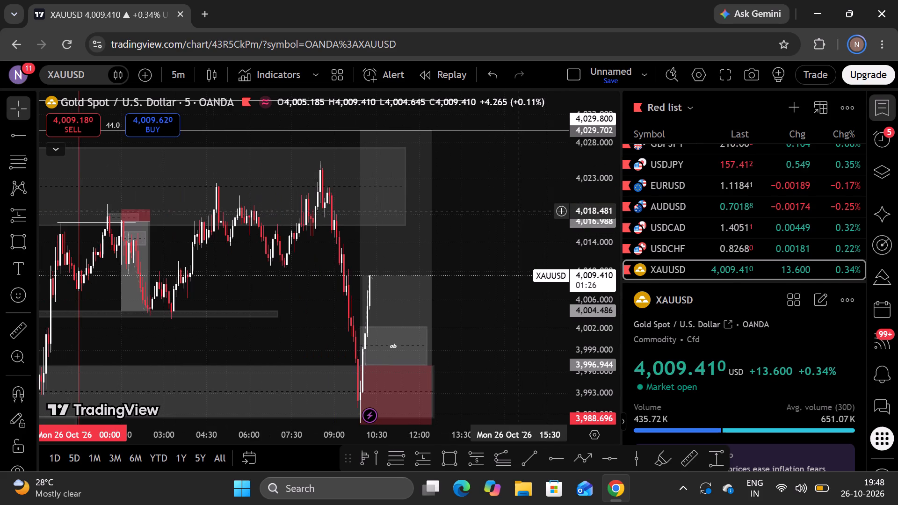
left_click_drag(590, 180, 599, 216)
left_click_drag(529, 246, 531, 234)
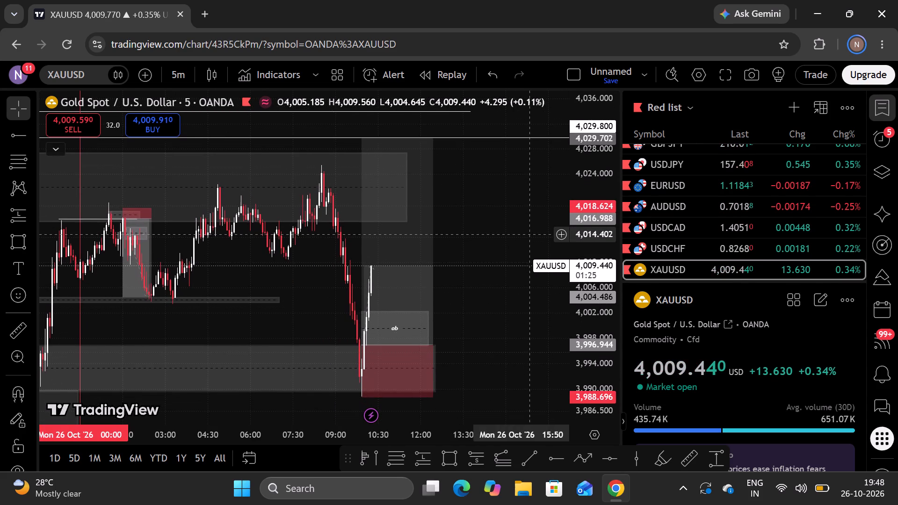
left_click_drag(531, 234, 531, 234)
scroll(531, 234, "down", 1)
left_click_drag(515, 249, 501, 233)
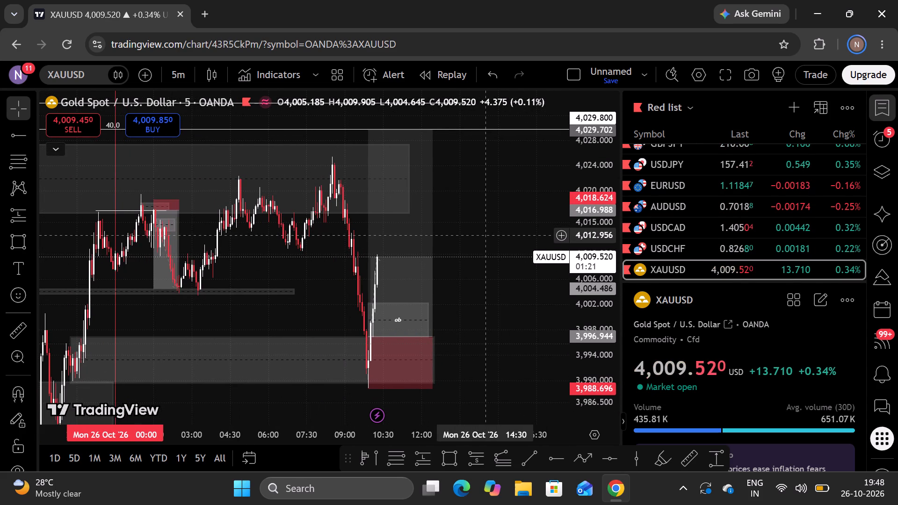
left_click(755, 77)
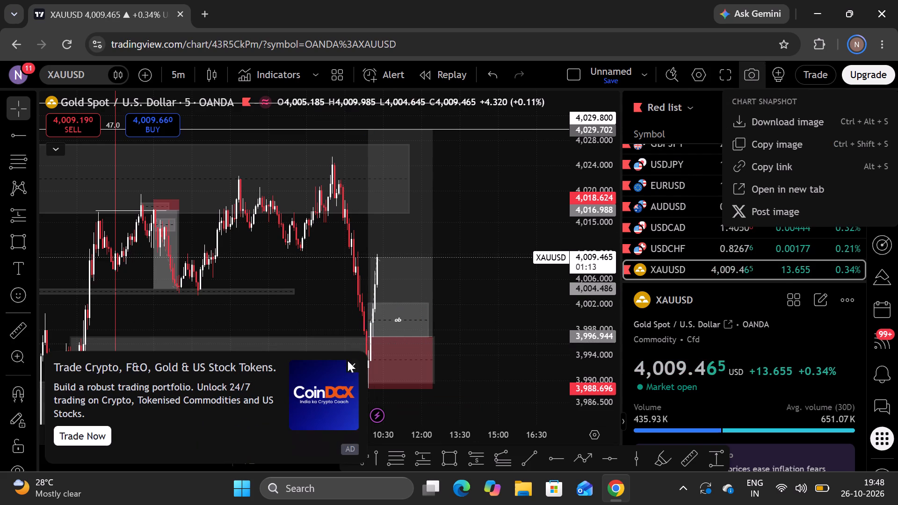
left_click(354, 365)
left_click(753, 73)
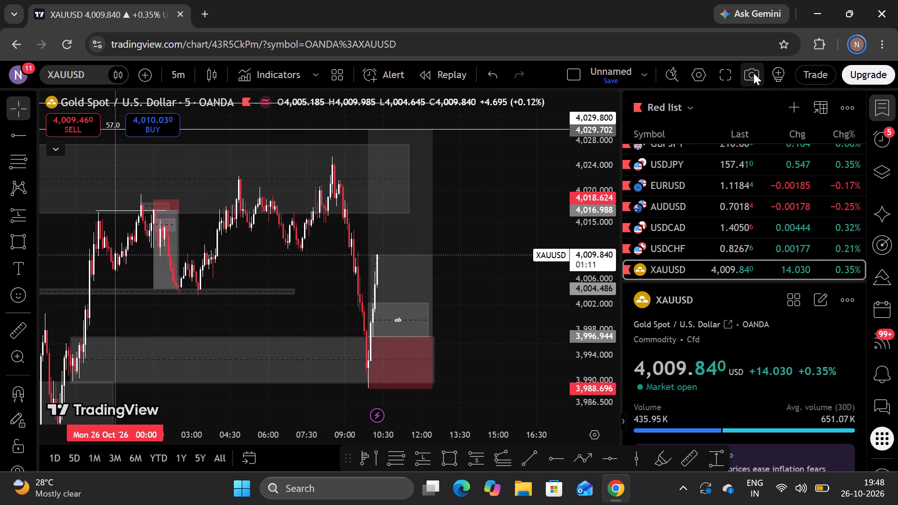
left_click(747, 125)
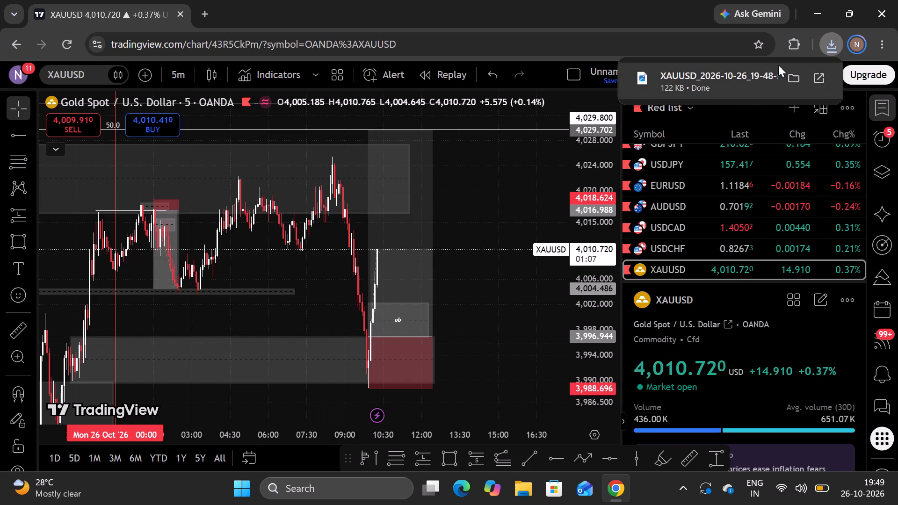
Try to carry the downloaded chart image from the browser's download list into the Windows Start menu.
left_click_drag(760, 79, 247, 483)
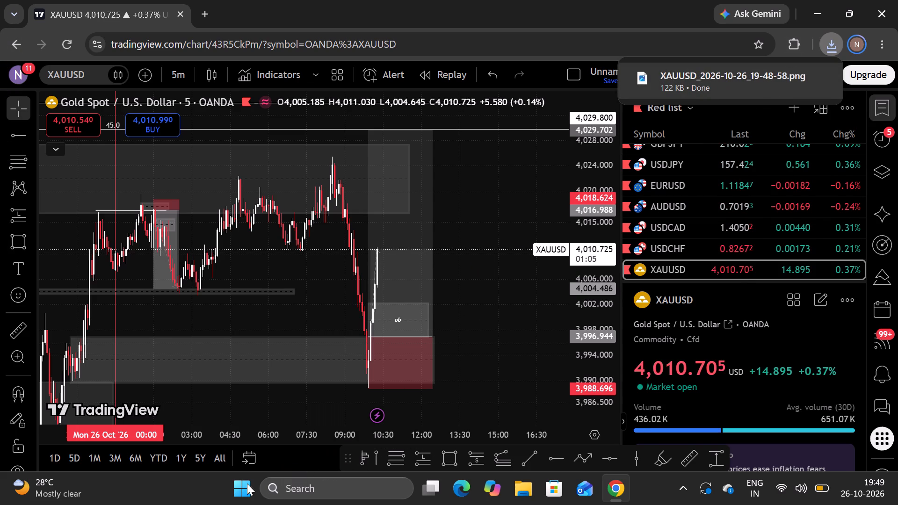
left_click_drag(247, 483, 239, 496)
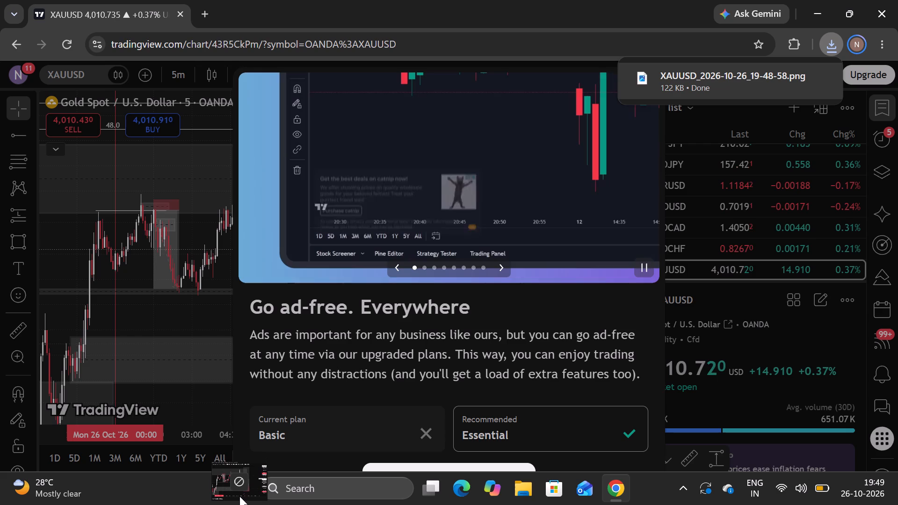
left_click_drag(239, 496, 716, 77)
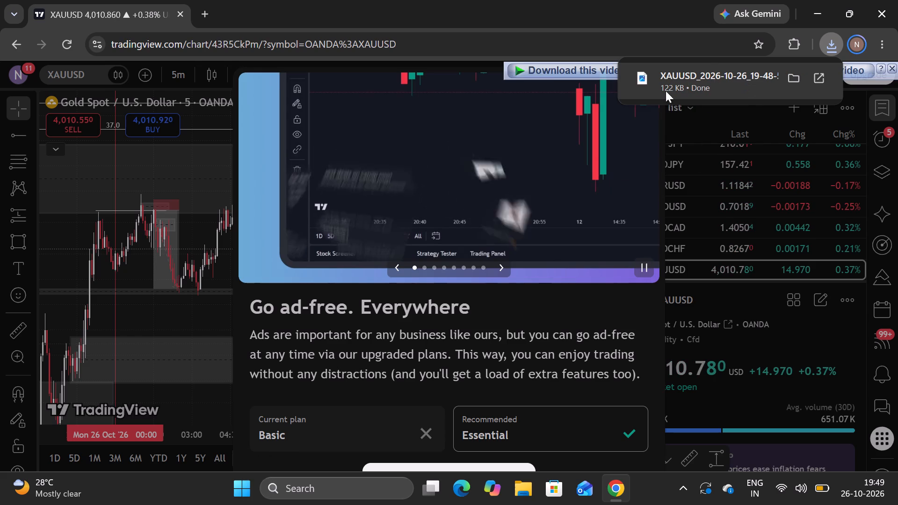
Dismiss the video-download bar and the ad-free upgrade pop-up covering the chart.
left_click(680, 154)
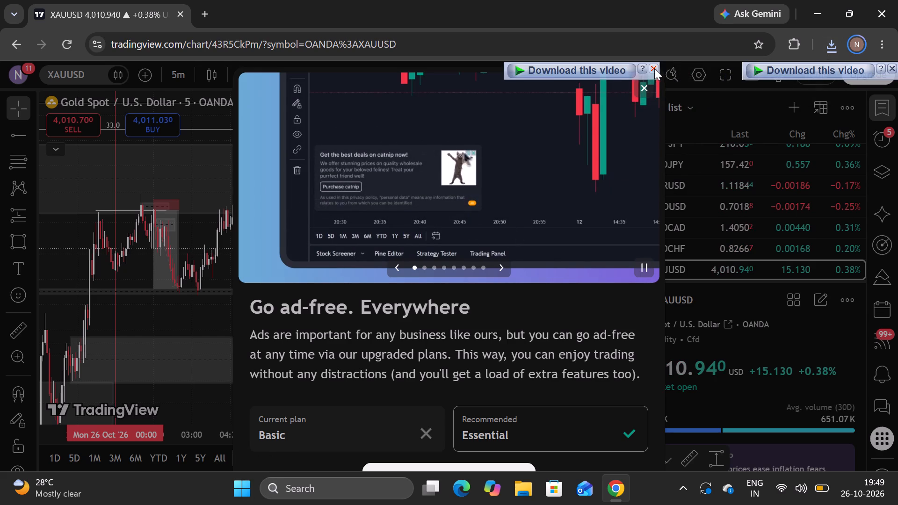
left_click(653, 66)
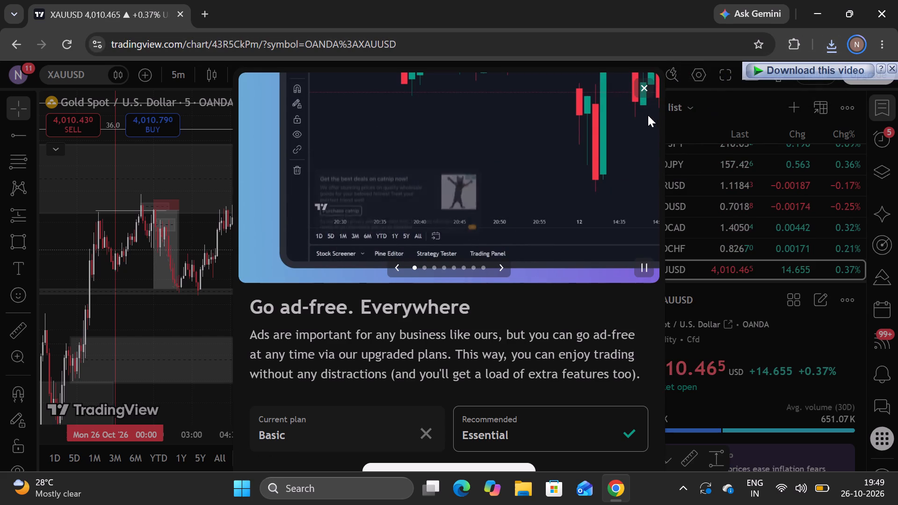
left_click(650, 89)
Retry moving XAUUSD_2026-10-26_19-48-58.png from the recent downloads to the Start menu, bringing its list of app categories into view.
left_click(827, 44)
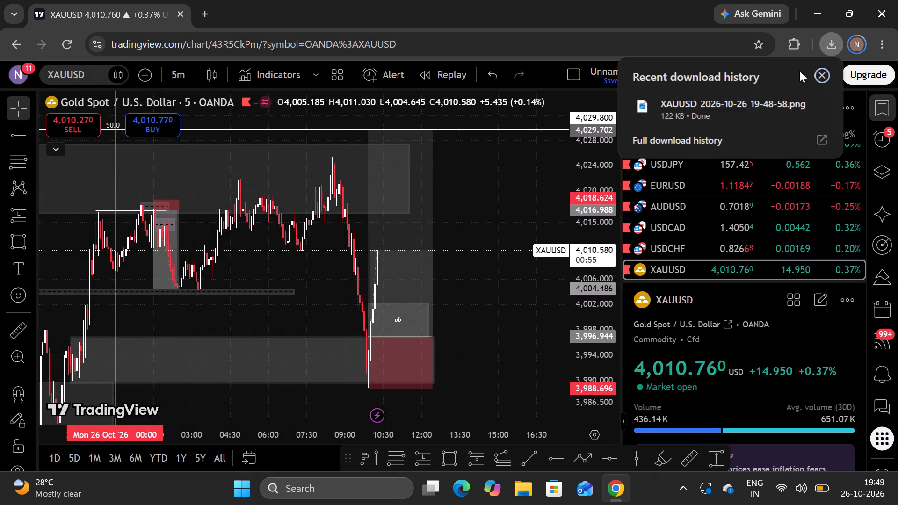
left_click_drag(737, 112, 245, 472)
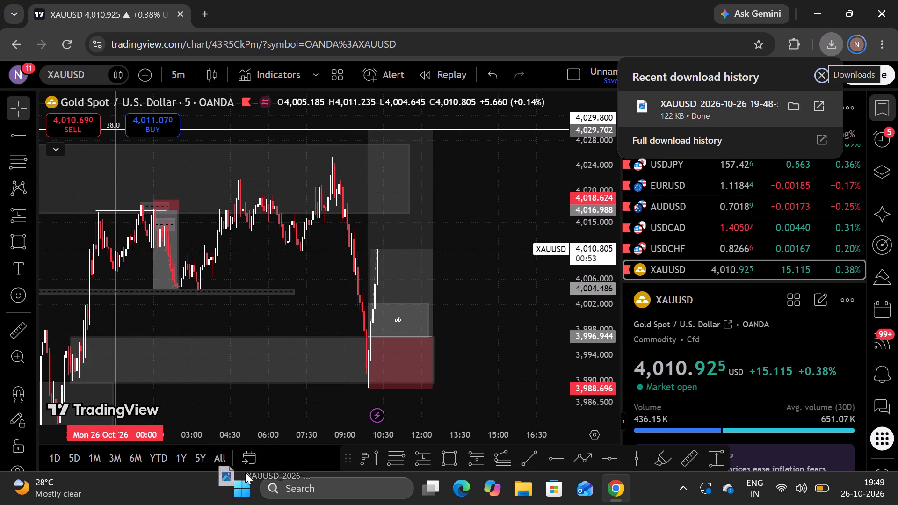
left_click_drag(245, 472, 239, 494)
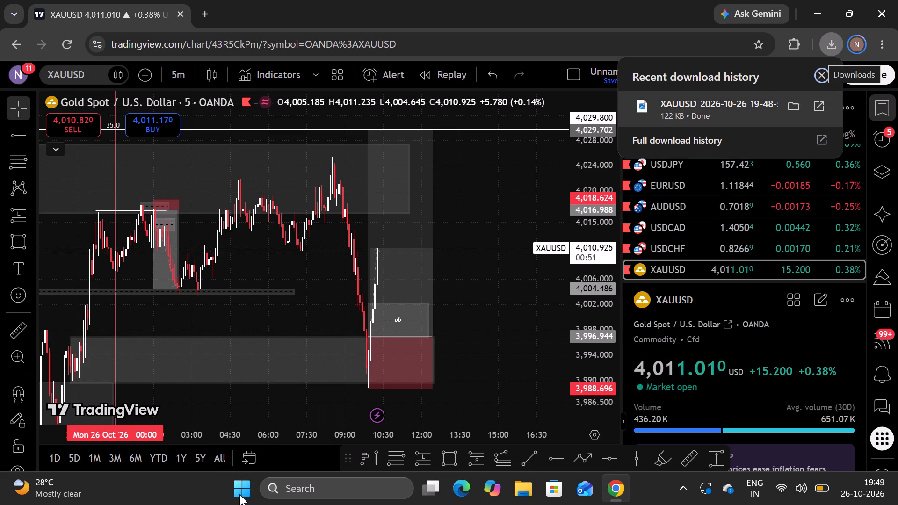
left_click(246, 488)
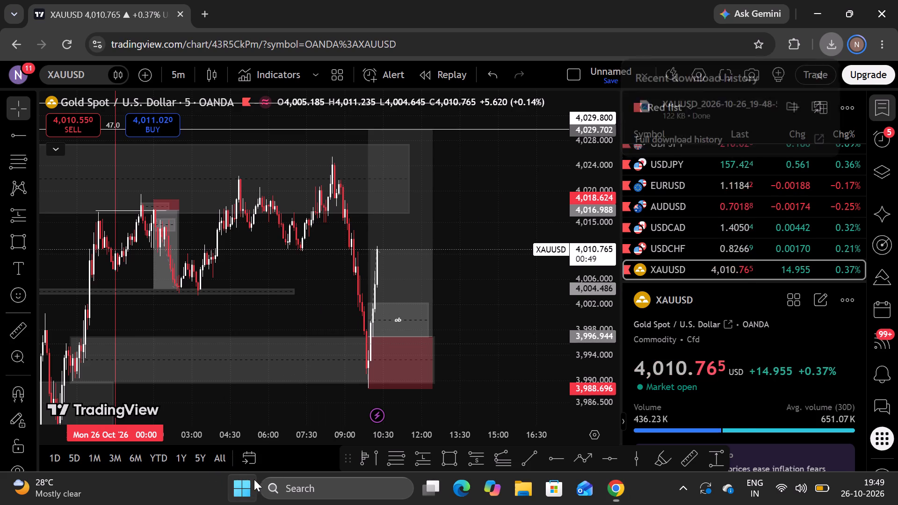
scroll(374, 252, "down", 3)
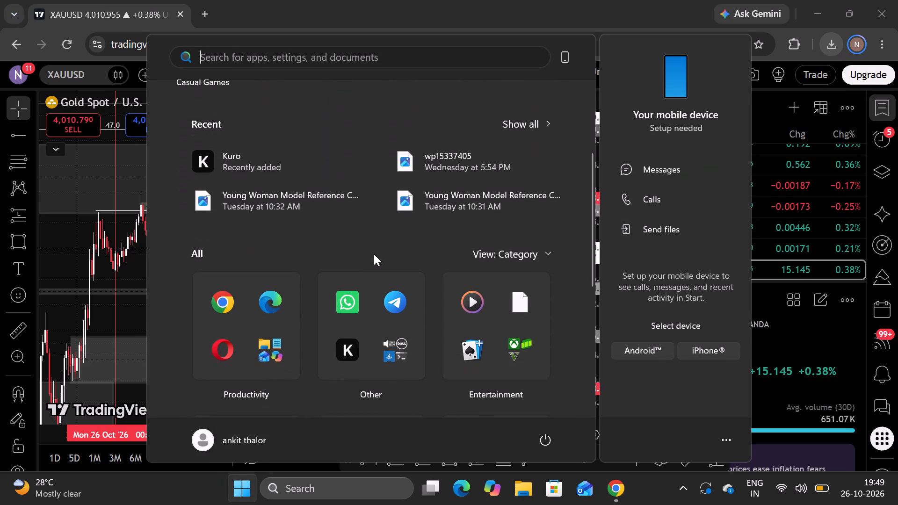
left_click(831, 43)
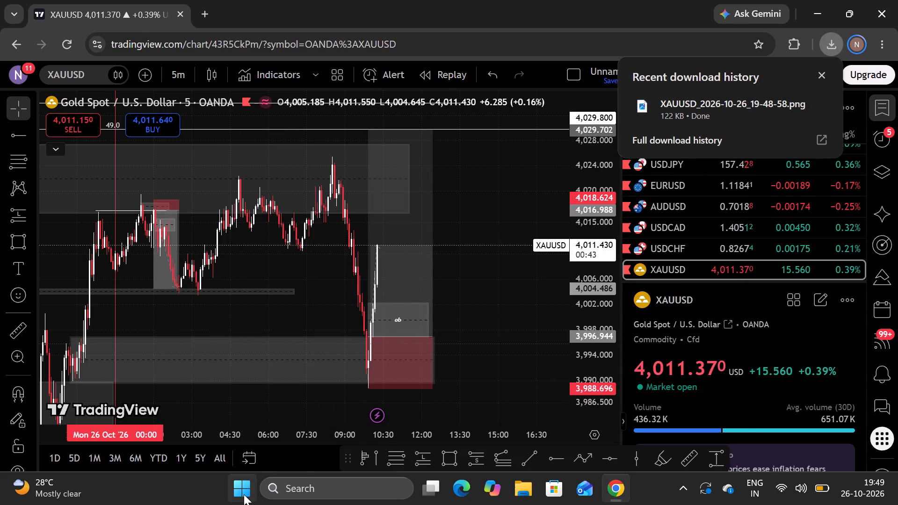
left_click(244, 494)
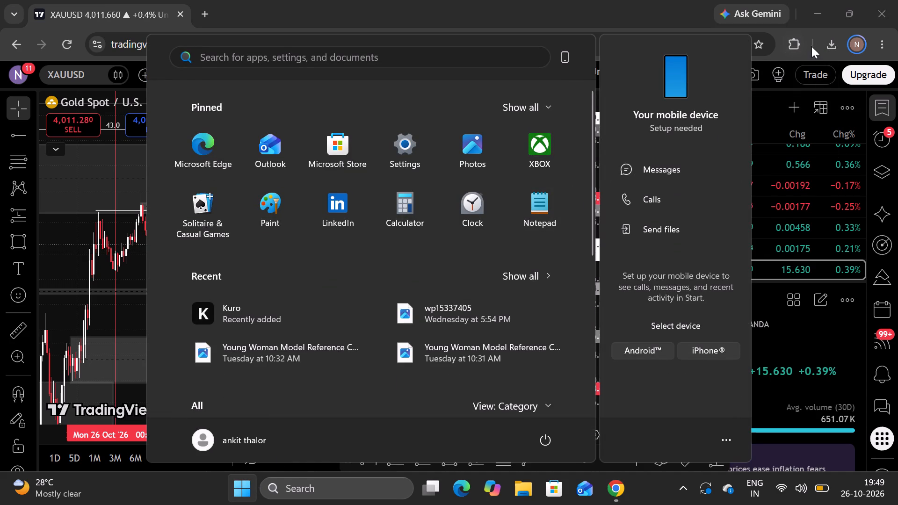
scroll(345, 192, "down", 3)
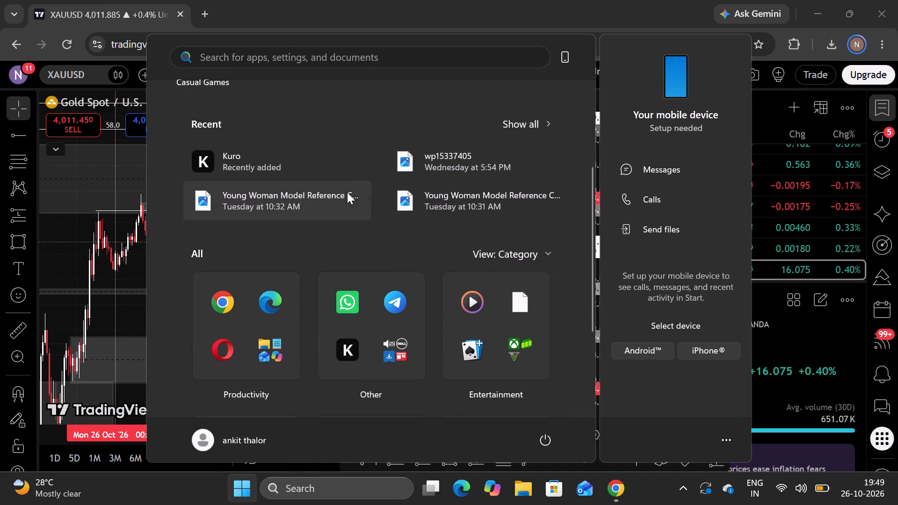
Bring up the browser's recent downloads with the XAUUSD chart image, and launch the WhatsApp desktop app.
left_click(828, 35)
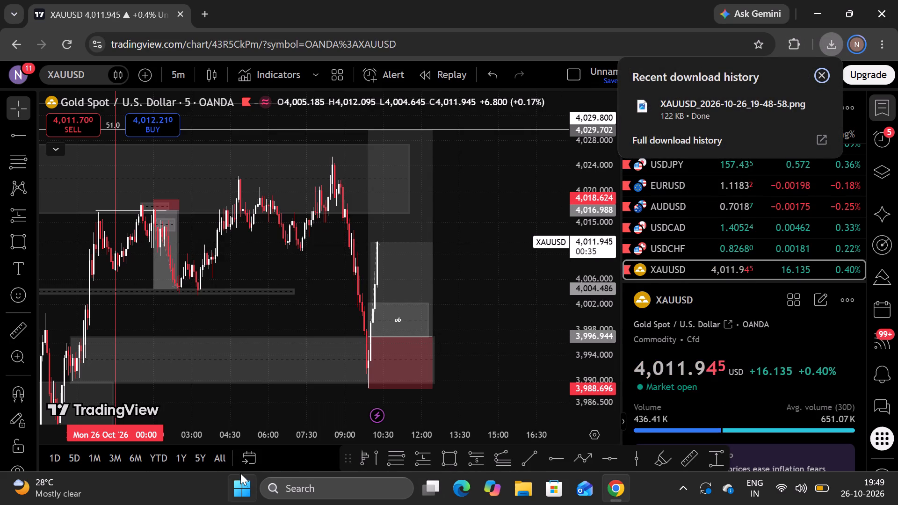
left_click(238, 476)
scroll(461, 305, "down", 2)
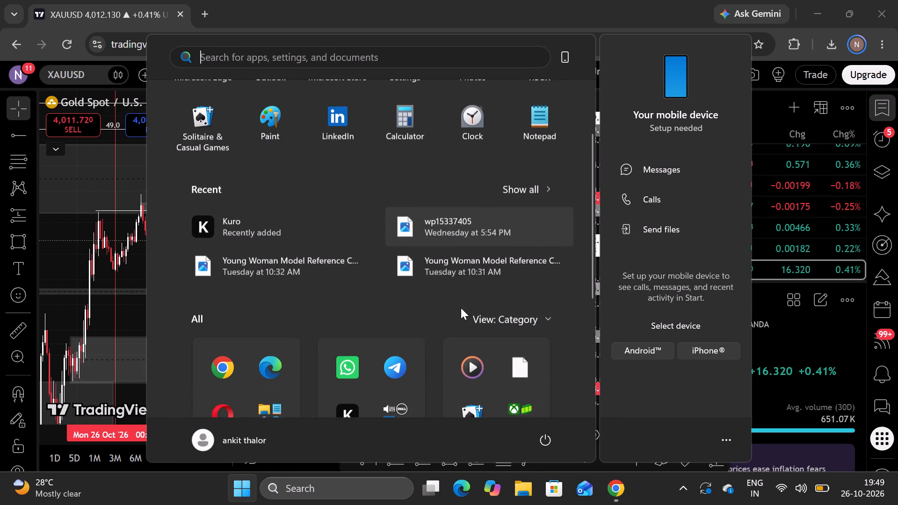
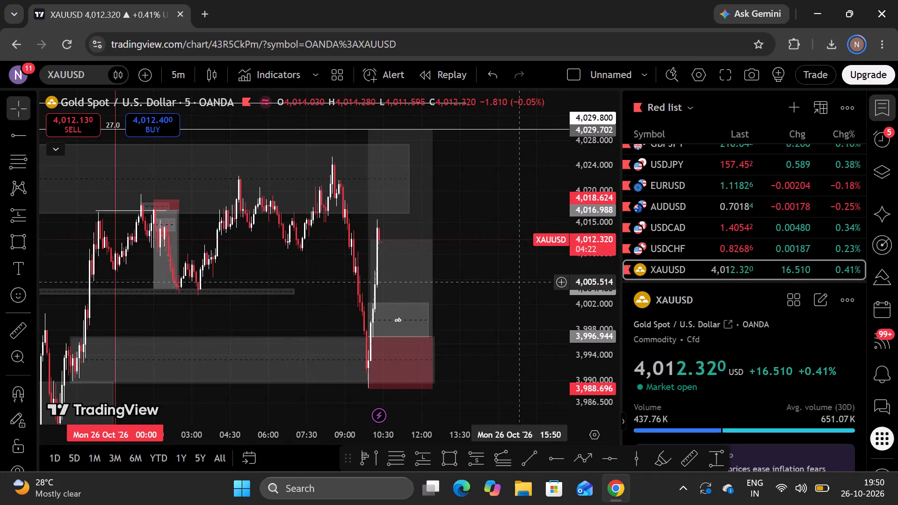
Slightly increase the opacity of the grey target-zone fill on the long position drawn above the ob zone's entry level.
left_click_drag(508, 281, 514, 299)
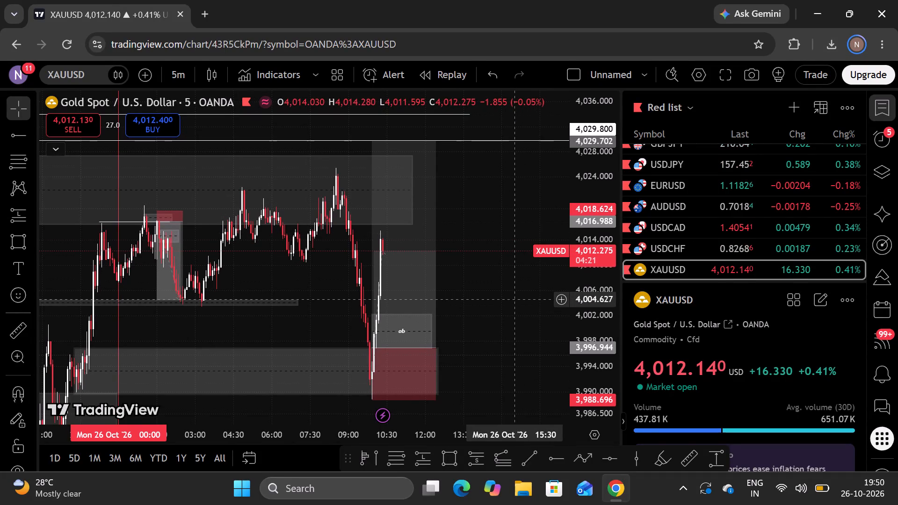
left_click(426, 279)
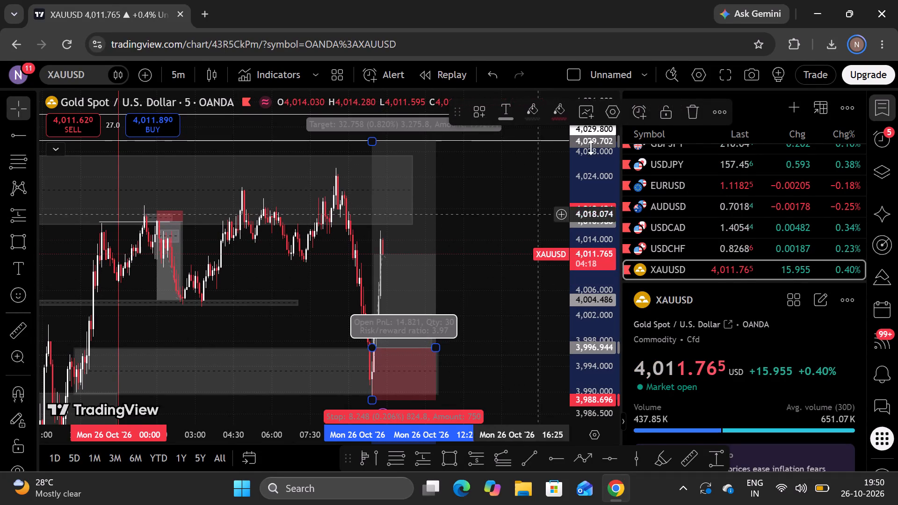
left_click(541, 108)
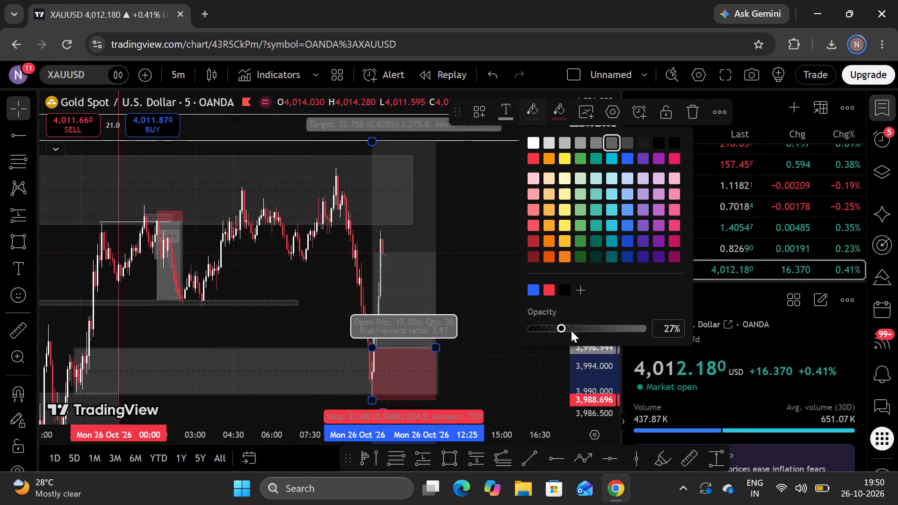
left_click(570, 329)
left_click(504, 326)
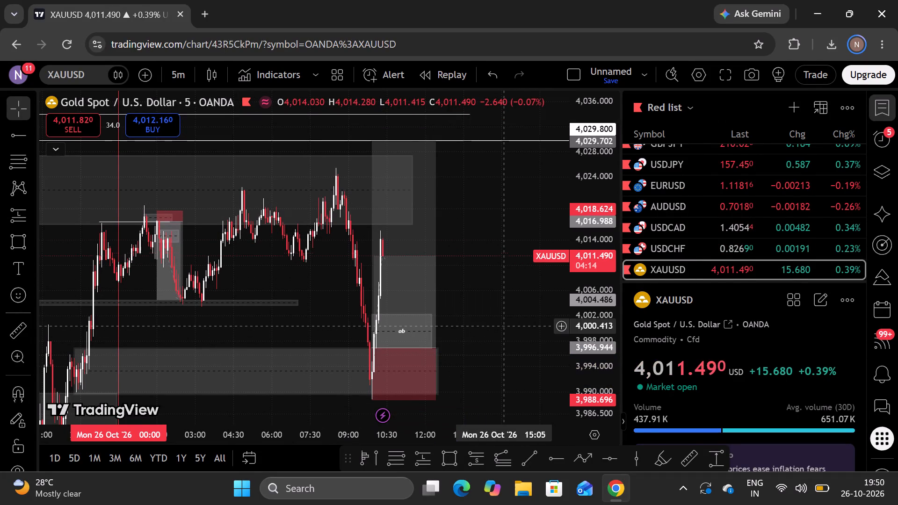
left_click_drag(504, 322, 508, 324)
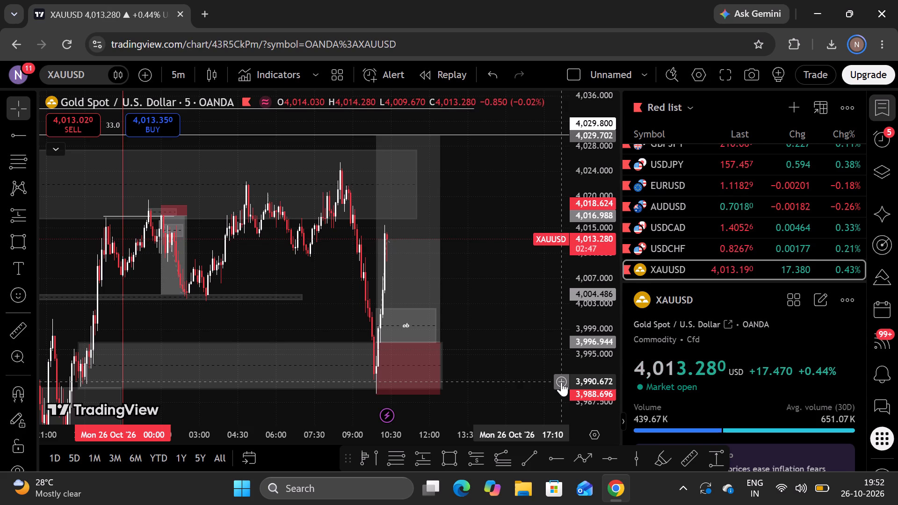
Lower the laptop's display brightness to its minimum and return to the chart.
left_click(800, 481)
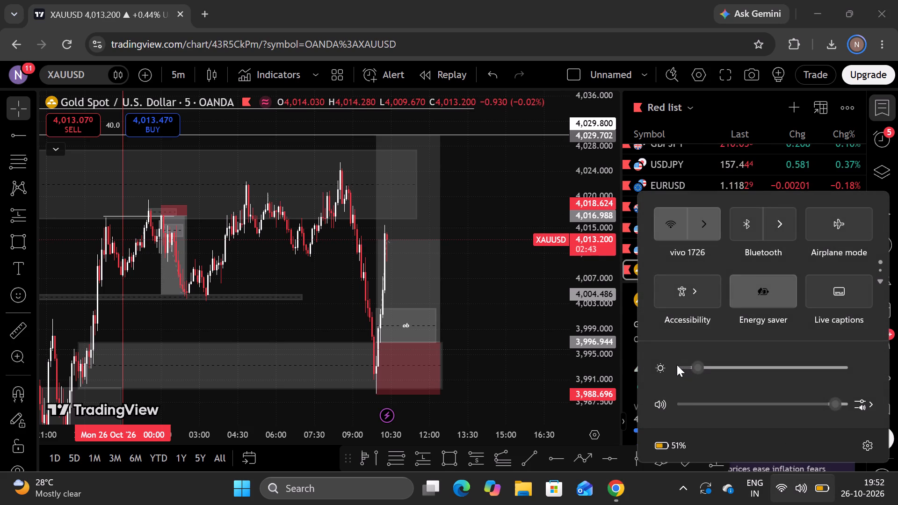
left_click(677, 365)
left_click(679, 366)
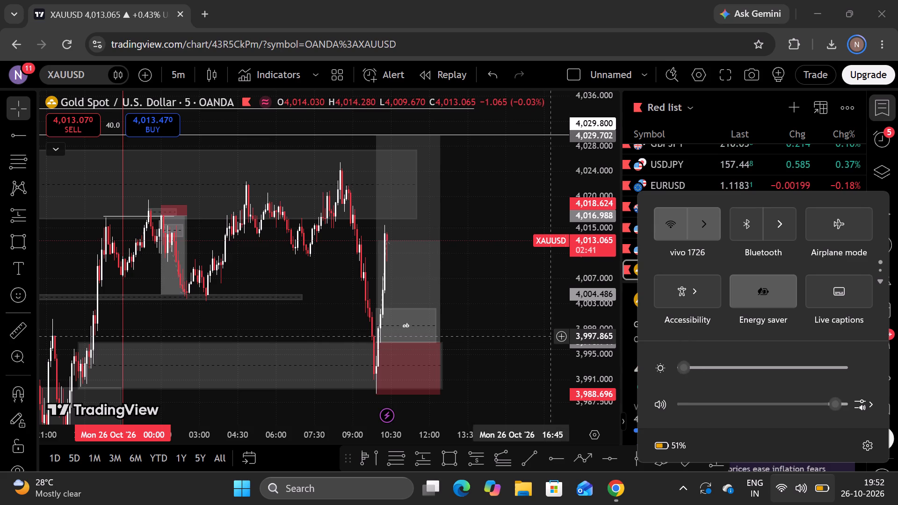
left_click(527, 328)
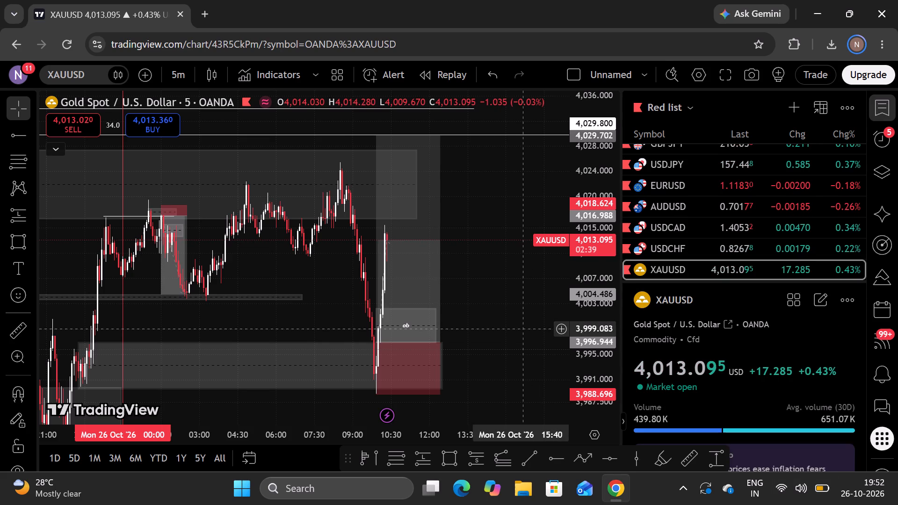
left_click(507, 302)
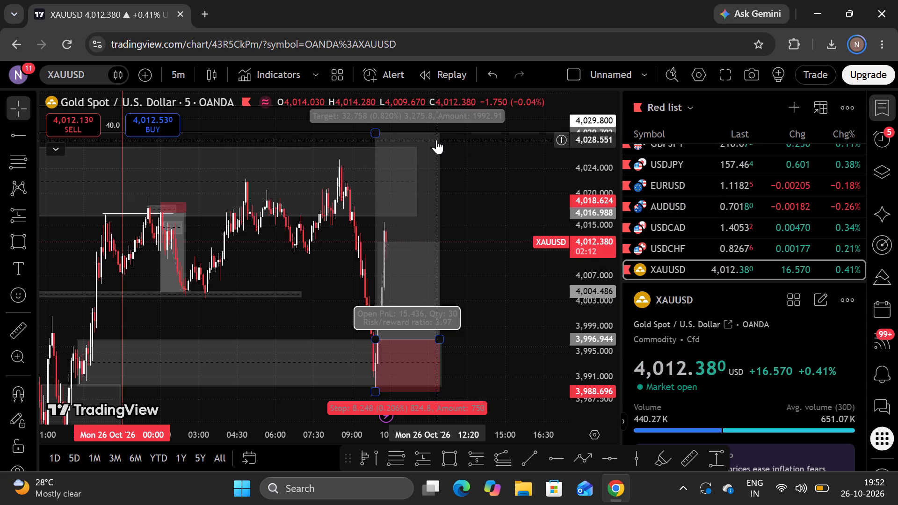
Examine the 5-minute XAUUSD chart from the long position and ob zone up to the price area above the 4,029.800 level.
left_click_drag(513, 193, 504, 365)
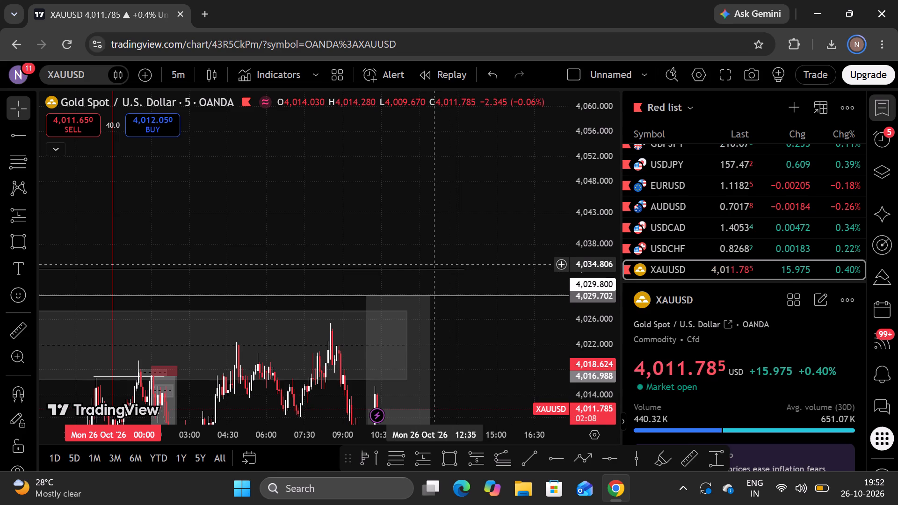
left_click_drag(401, 160, 395, 282)
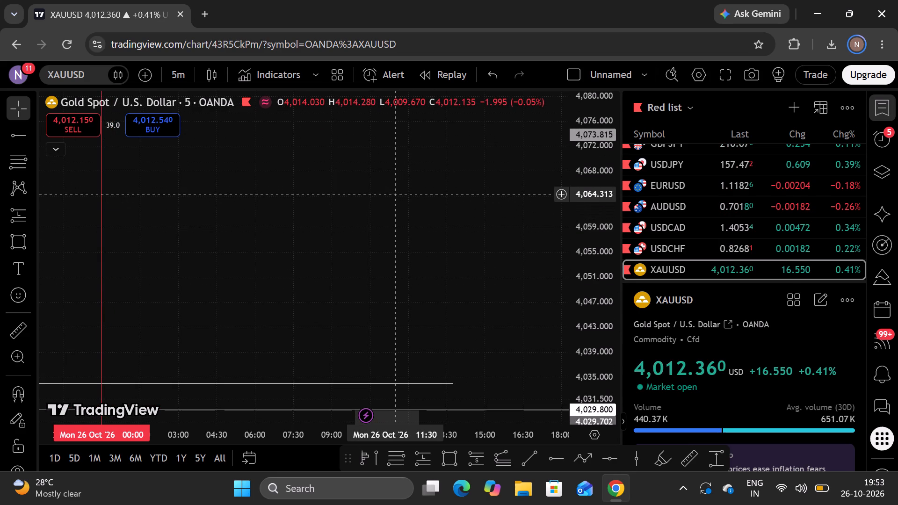
left_click_drag(387, 159, 394, 205)
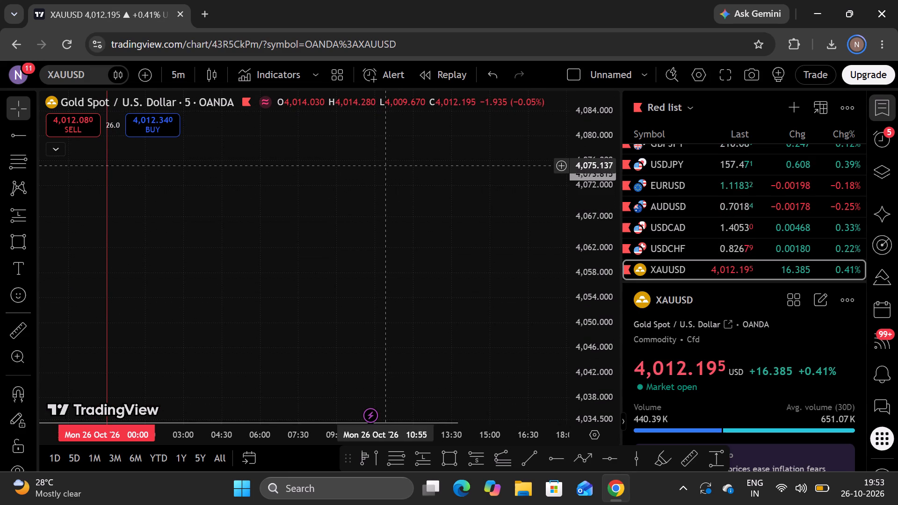
left_click_drag(387, 151, 396, 273)
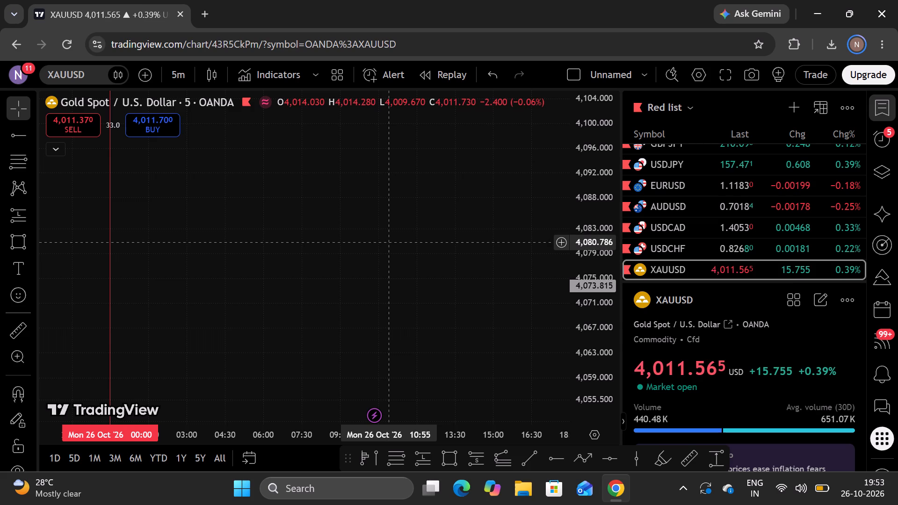
left_click_drag(396, 358, 387, 128)
left_click_drag(404, 288, 419, 119)
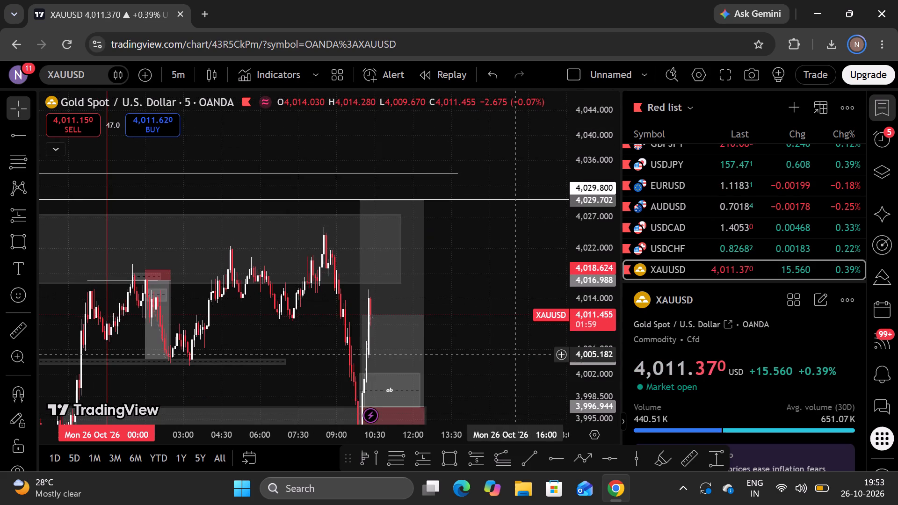
left_click_drag(520, 345, 520, 284)
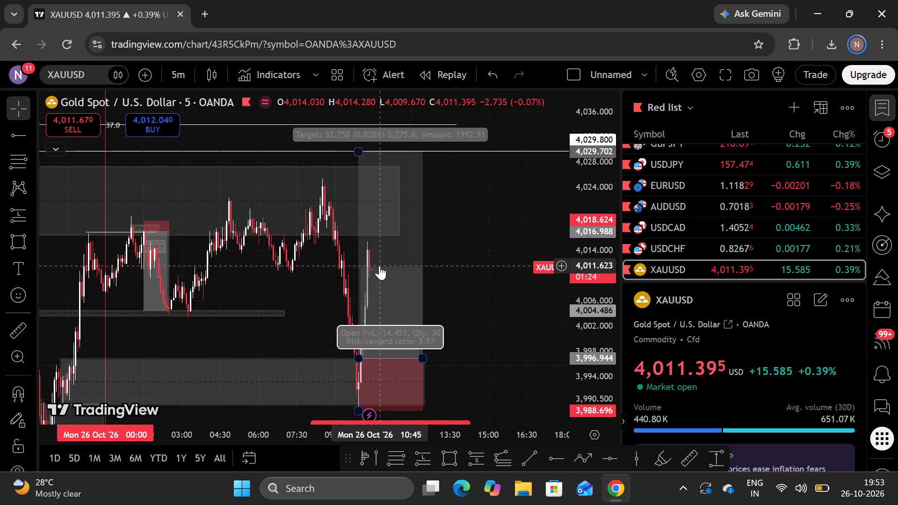
left_click_drag(474, 381, 505, 283)
left_click_drag(518, 310, 494, 409)
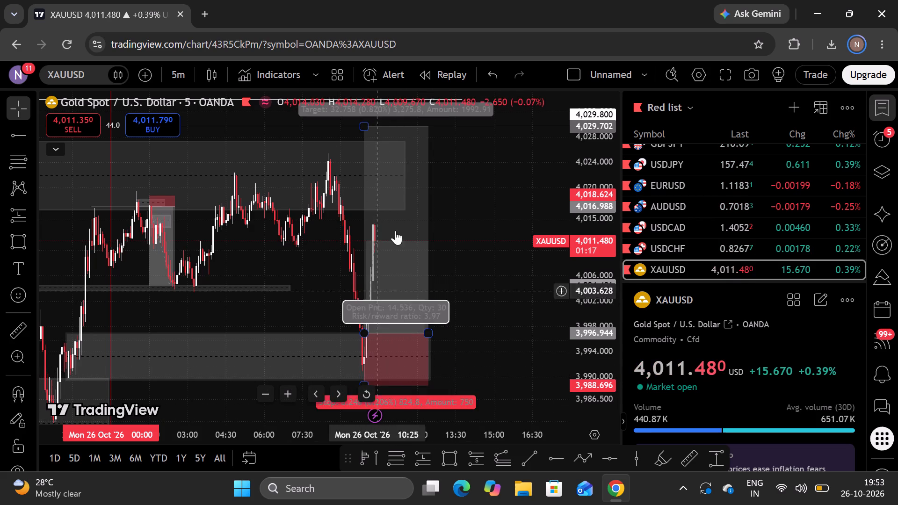
left_click_drag(503, 329, 506, 356)
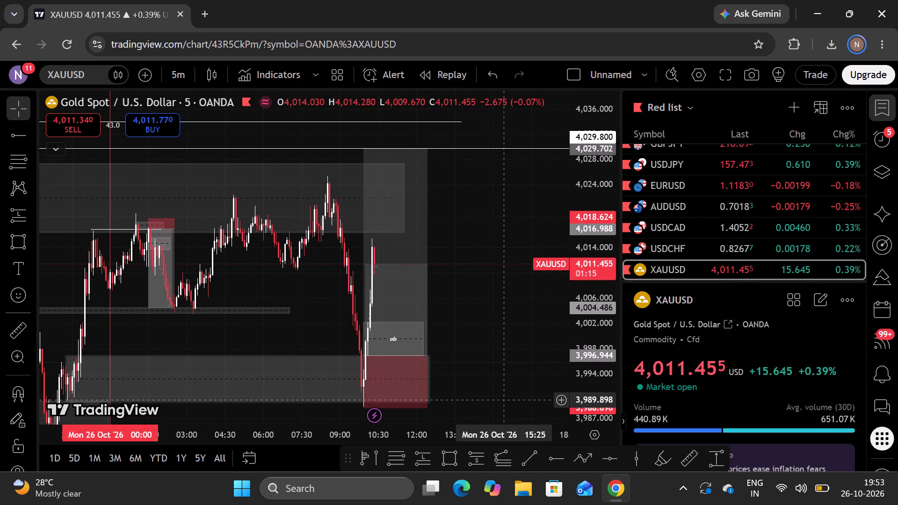
left_click_drag(500, 249, 500, 282)
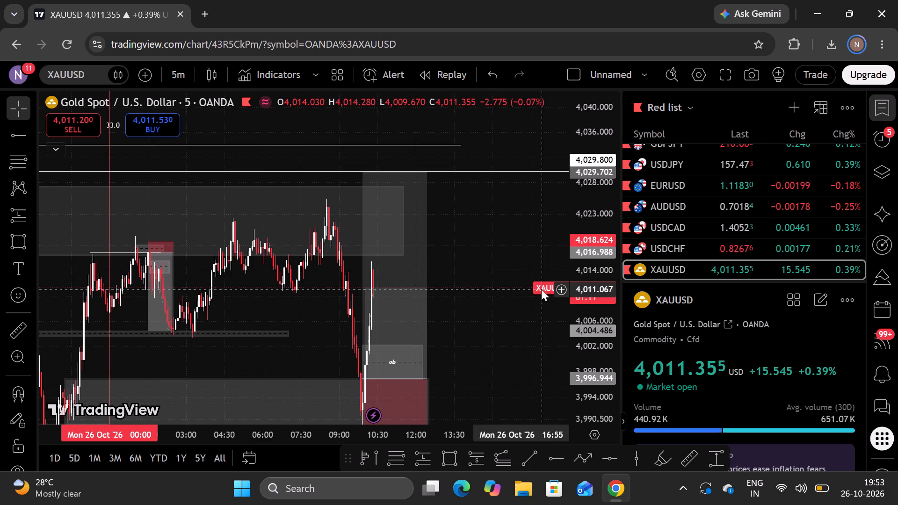
left_click_drag(493, 277, 483, 298)
scroll(483, 293, "down", 1)
left_click_drag(500, 342, 497, 275)
left_click_drag(589, 339, 601, 278)
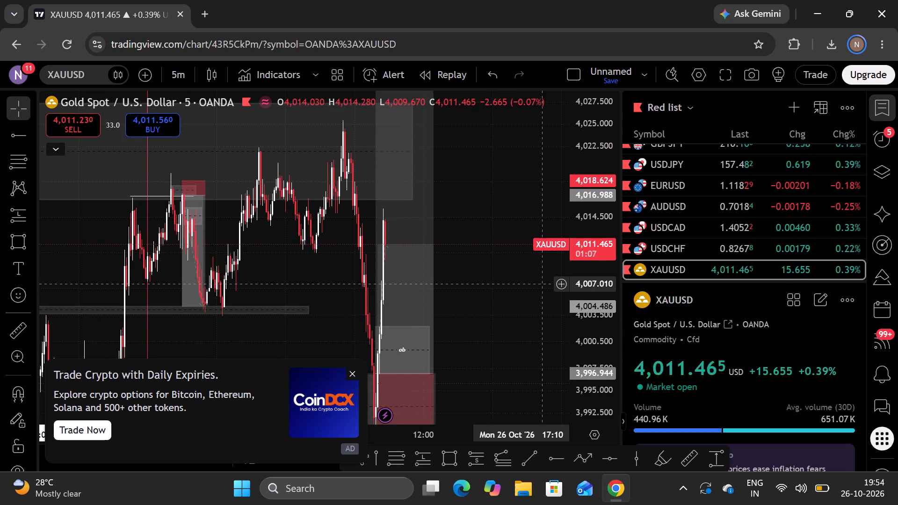
left_click_drag(524, 280, 525, 315)
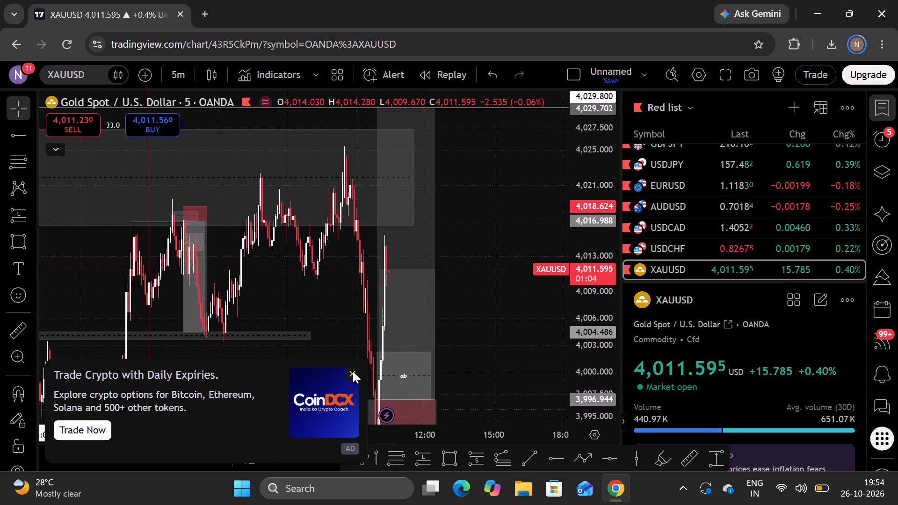
Close the crypto trading advertisement covering the lower part of the chart.
left_click(353, 371)
Widen the visible price range to inspect the long position, ob zone and upper grey zone together.
left_click_drag(510, 371, 511, 351)
left_click_drag(587, 298, 596, 320)
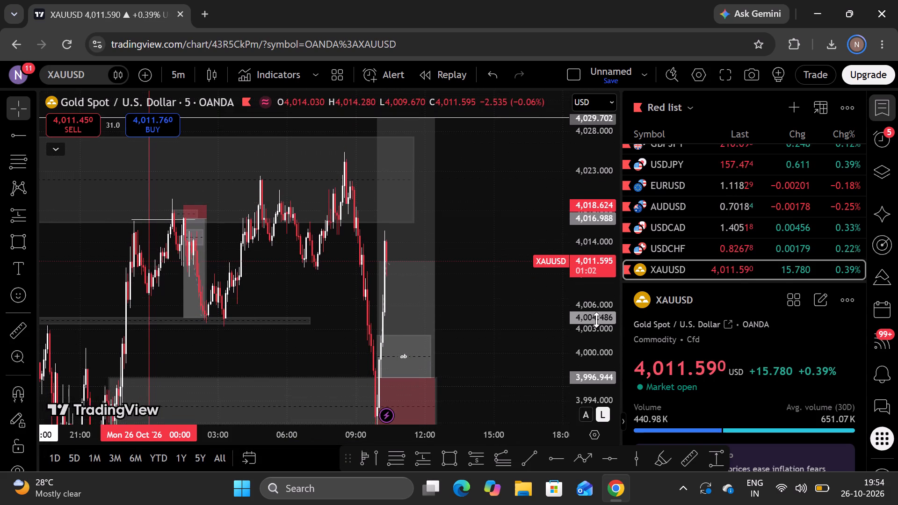
left_click_drag(596, 320, 600, 328)
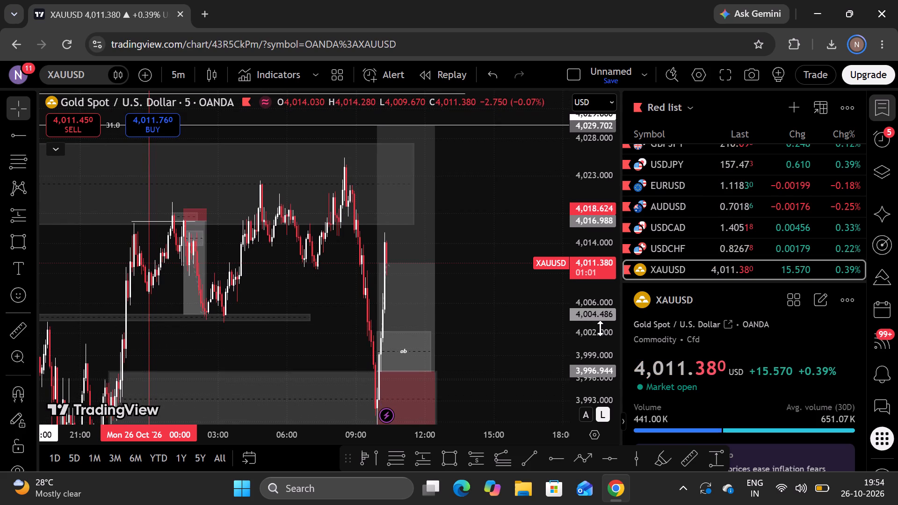
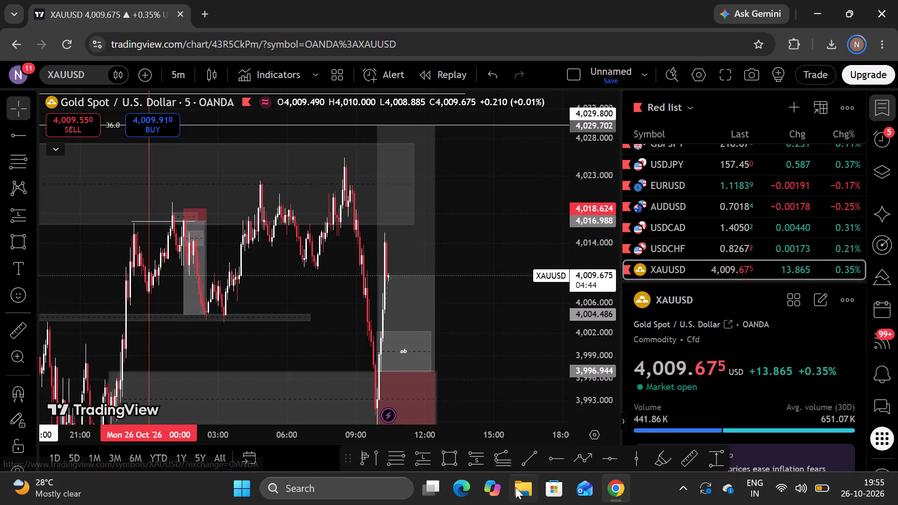
Draw a rectangle zone from about 4,007.3 to 4,008.8 at the latest candles, extending across the long position's target area.
left_click(442, 457)
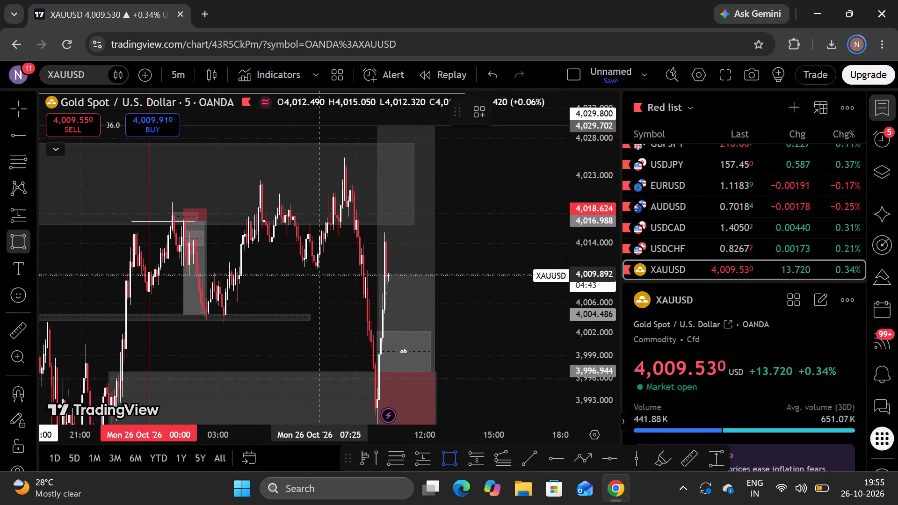
left_click(379, 293)
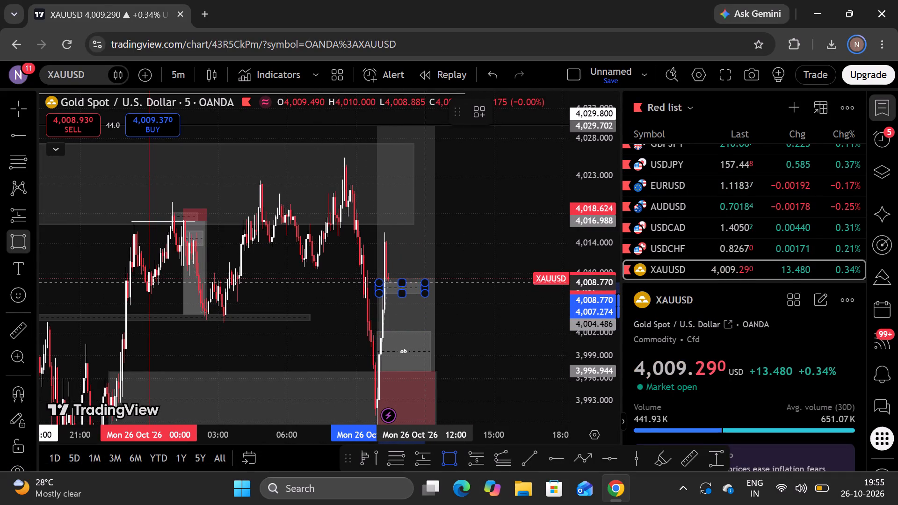
left_click(429, 281)
left_click(448, 303)
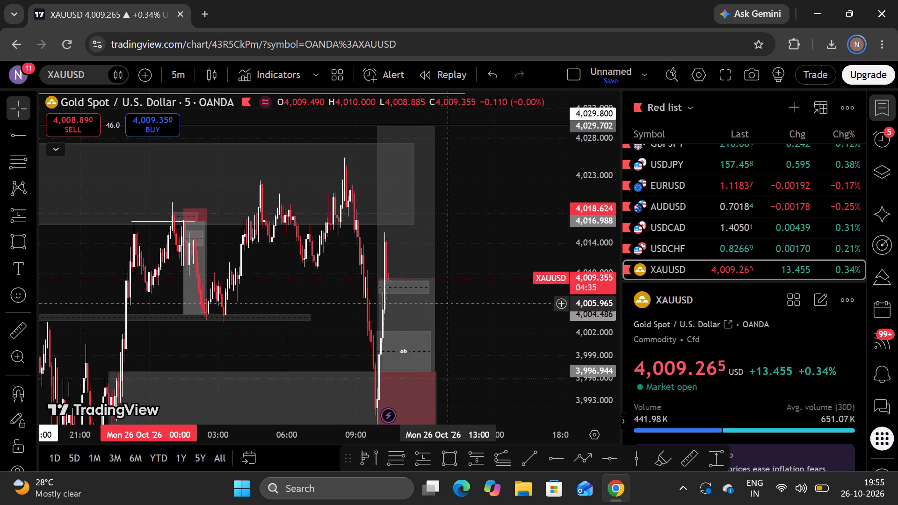
Delete the ob zone rectangle just above the long position's entry level.
left_click(425, 332)
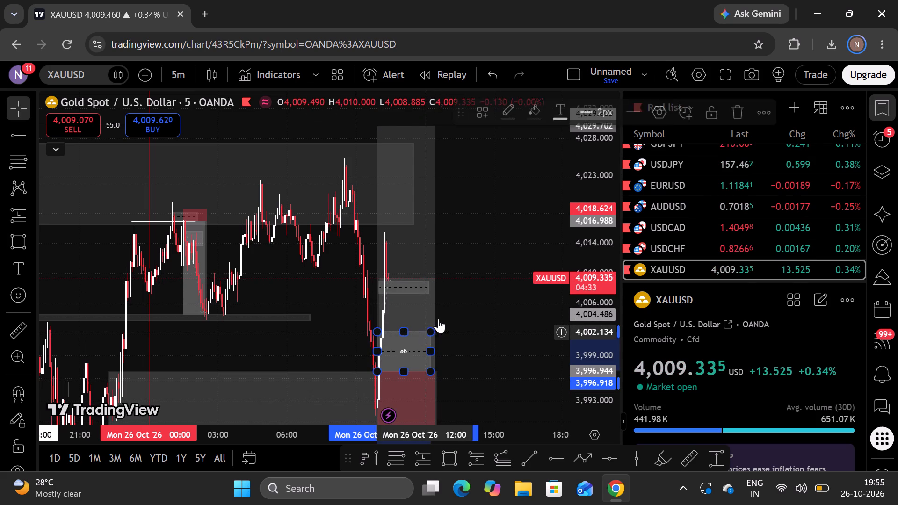
left_click(739, 110)
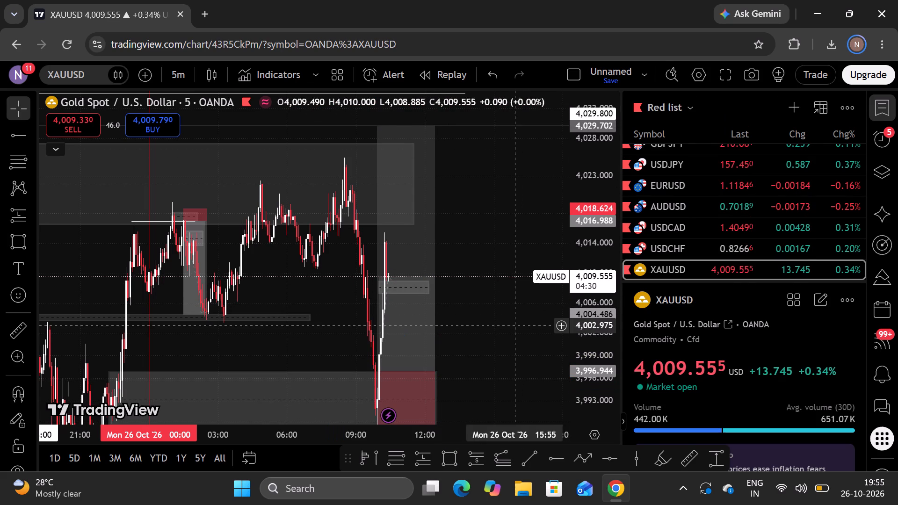
left_click_drag(515, 326, 519, 330)
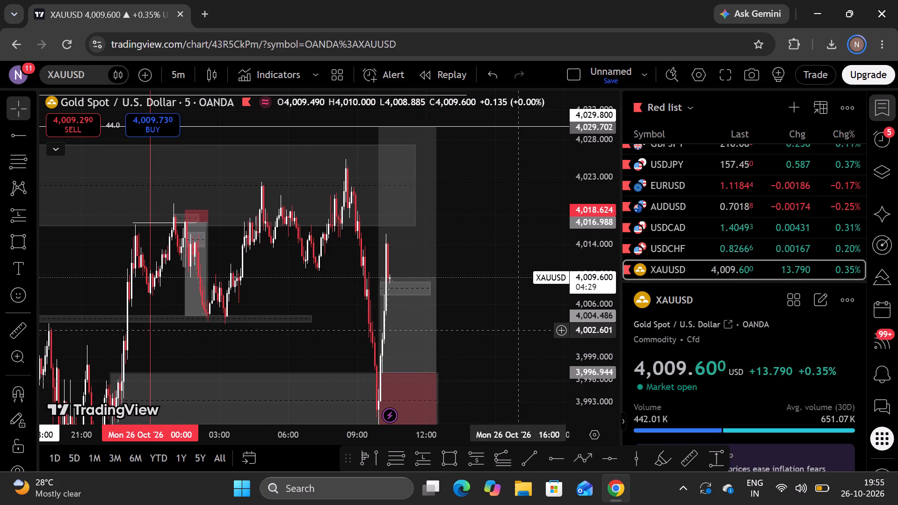
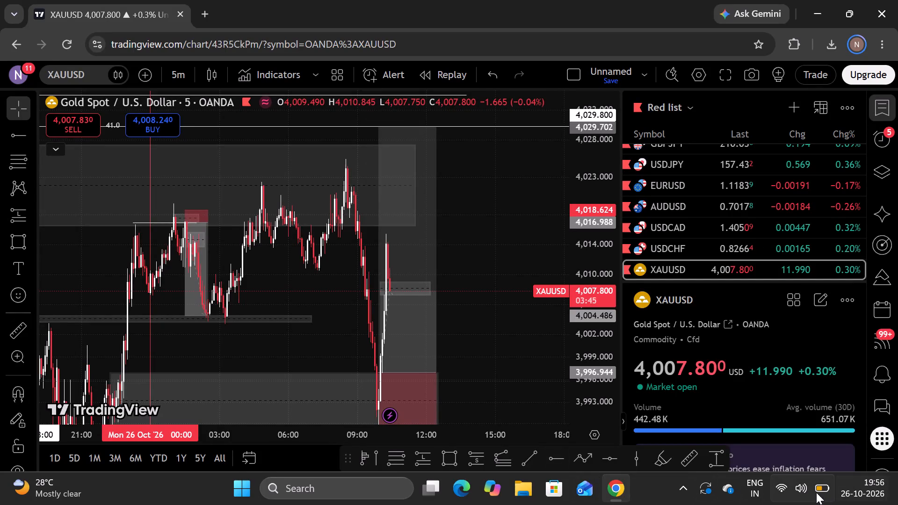
Check the computer's Wi-Fi connection in the system's quick settings.
left_click(815, 492)
left_click(693, 224)
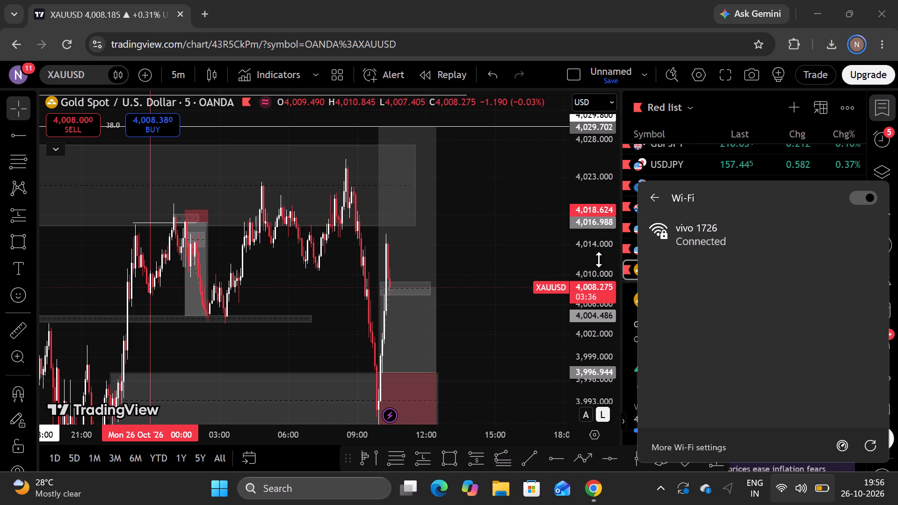
left_click(507, 243)
Close the Chrome window and leave the XAUUSD chart page without saving its changes.
left_click(882, 5)
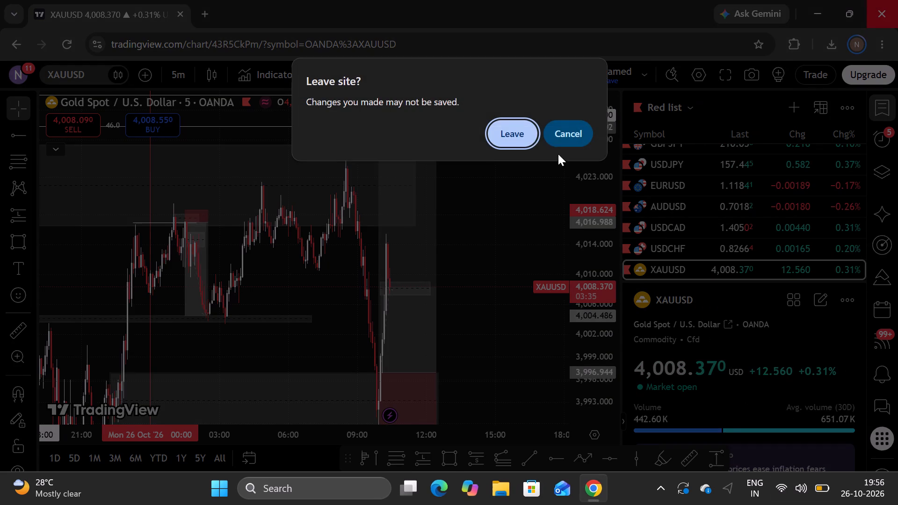
left_click(517, 137)
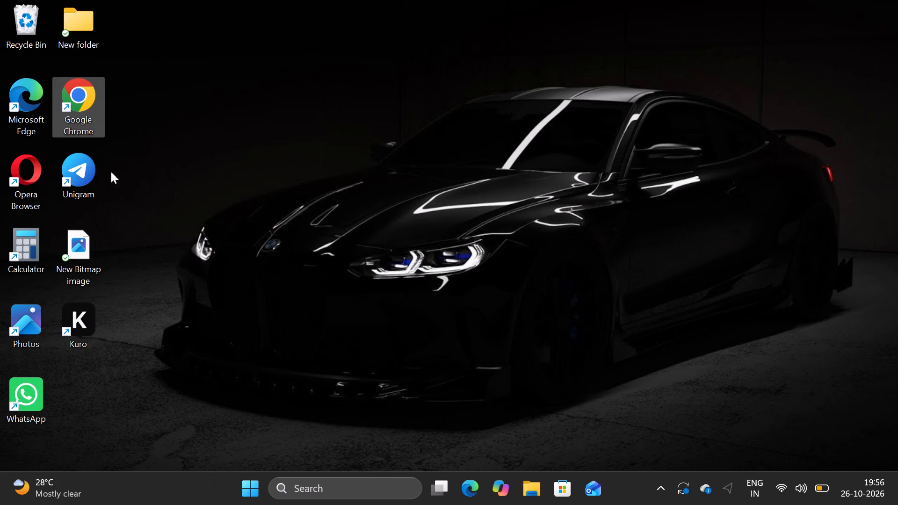
Relaunch Chrome, search Google for tradingviw and open the TradingView — Track All Markets India site.
double_click(97, 103)
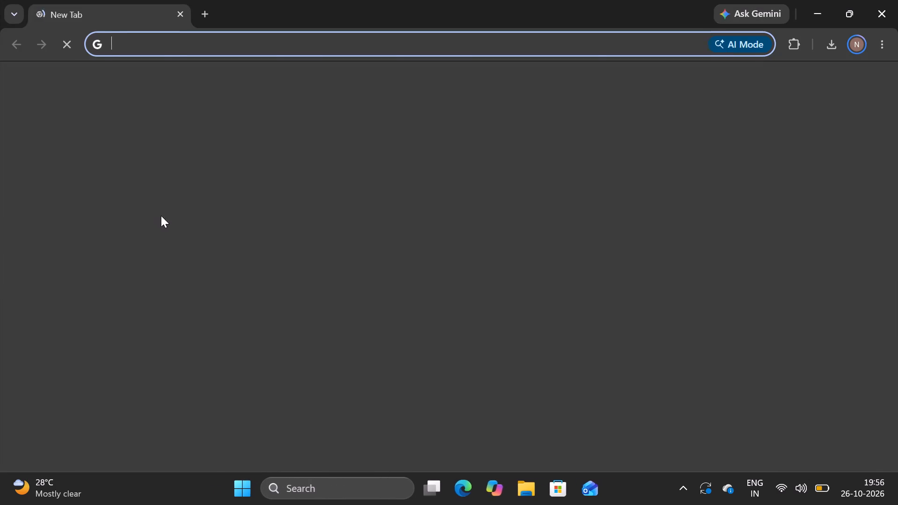
left_click(382, 277)
left_click(340, 307)
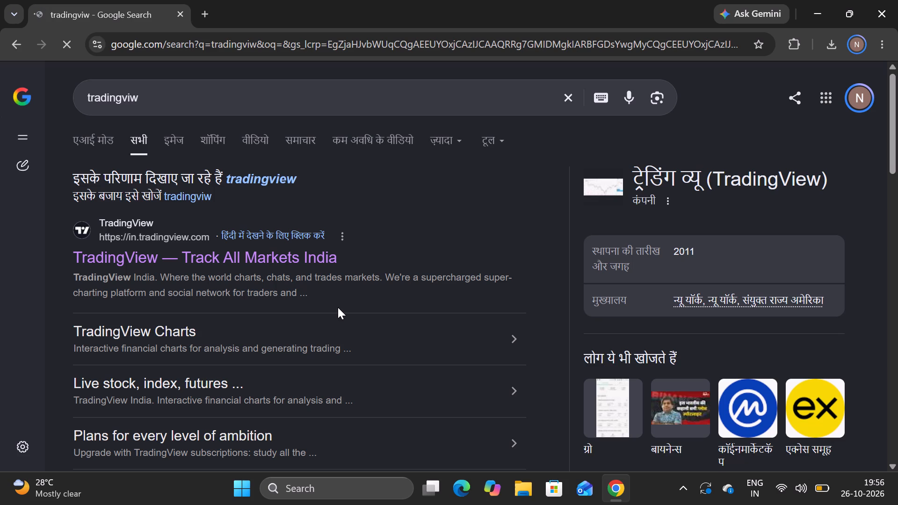
left_click(306, 263)
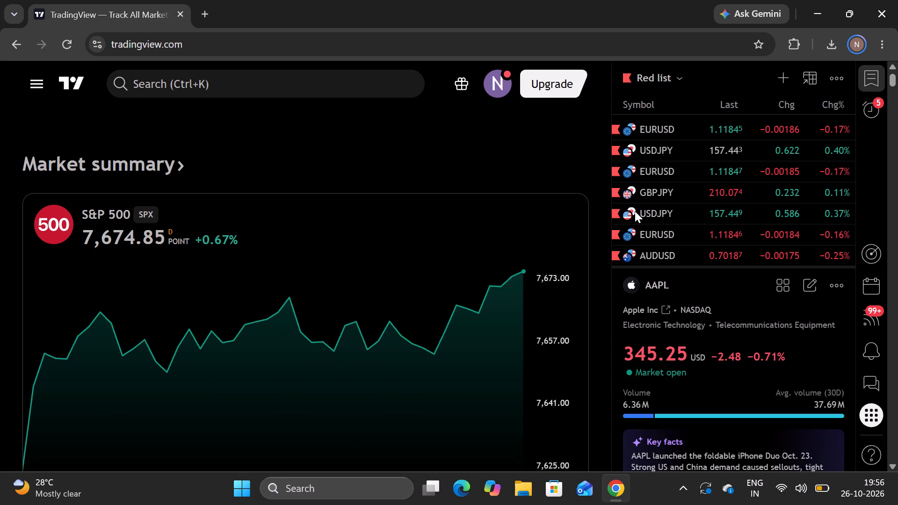
Open the full XAUUSD chart from the Red list watchlist and hide the watchlist.
scroll(667, 199, "down", 3)
left_click(670, 168)
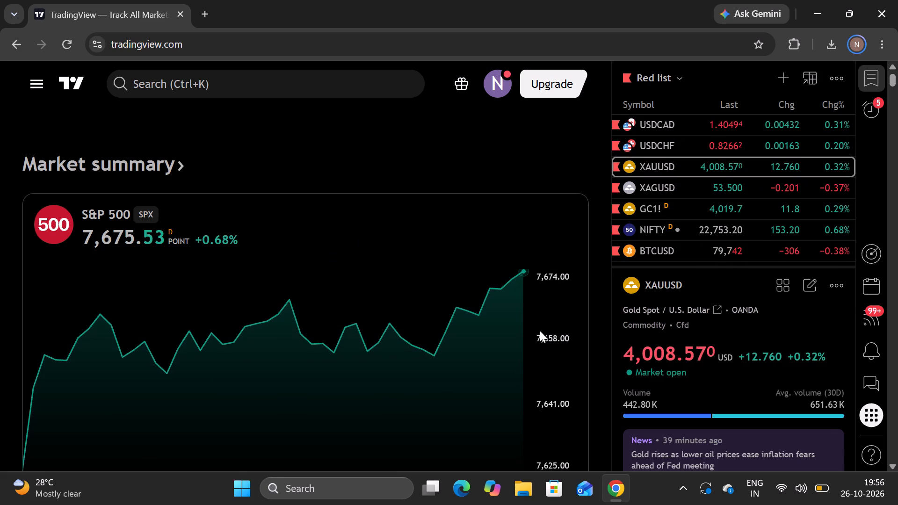
left_click(541, 404)
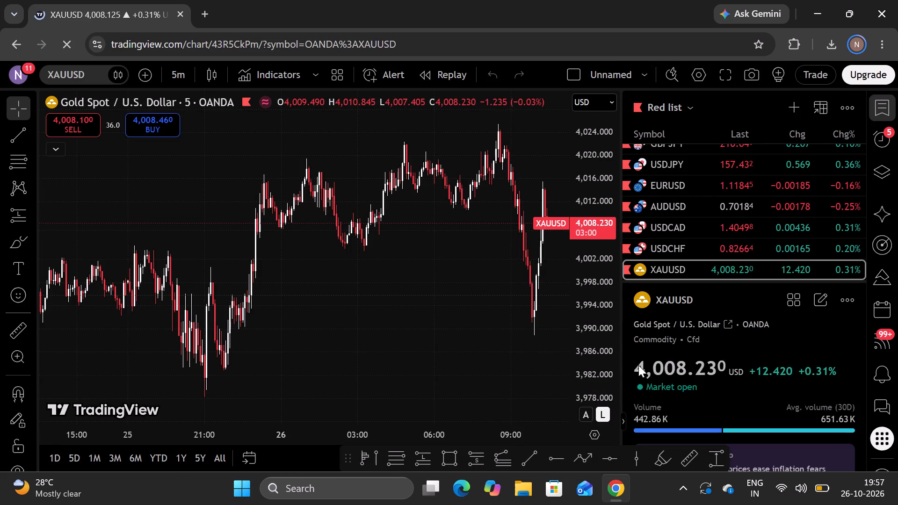
left_click(886, 102)
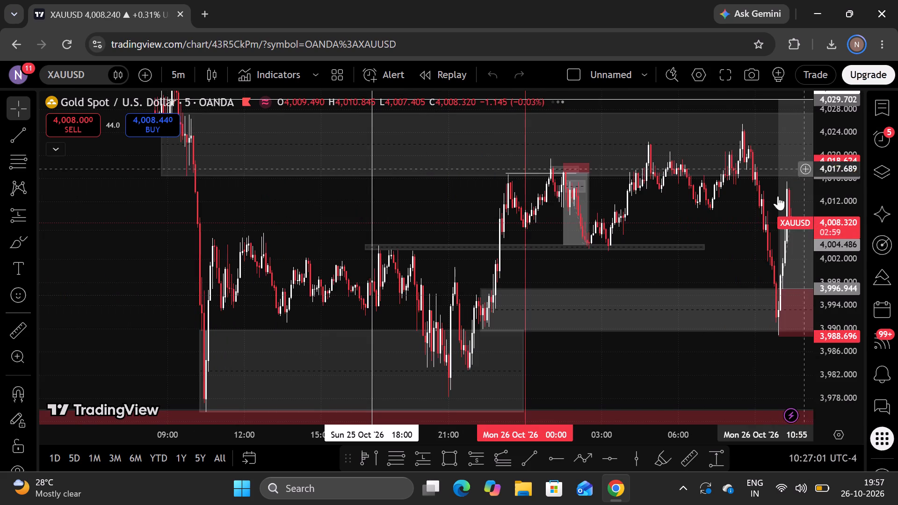
Resize the small rectangle zone inside the long position's target area to span about 4,000.9 to 4,007.5.
left_click_drag(730, 260, 540, 274)
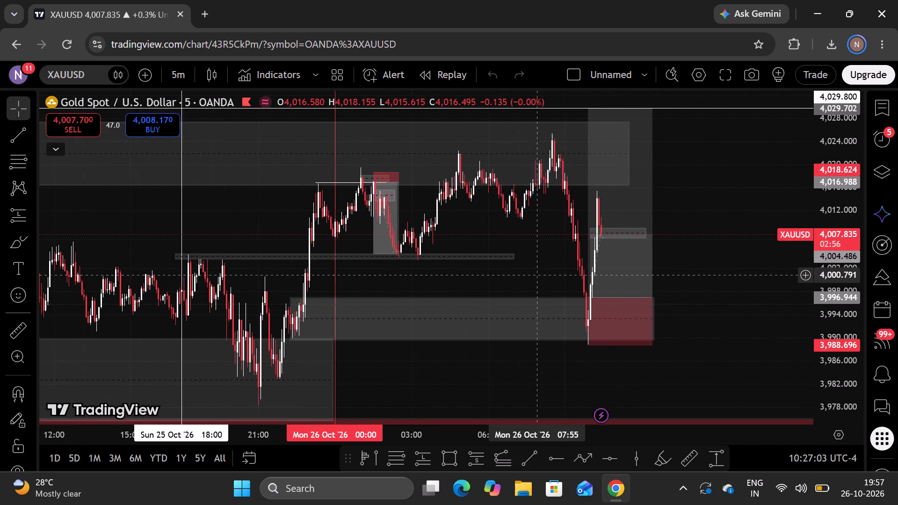
left_click_drag(540, 274, 548, 271)
left_click_drag(548, 271, 445, 310)
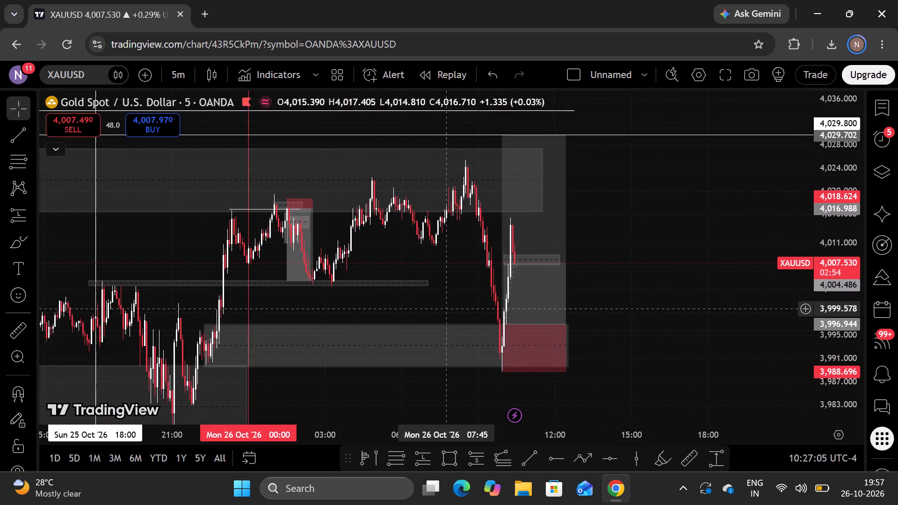
left_click_drag(445, 310, 436, 315)
left_click_drag(434, 306, 429, 309)
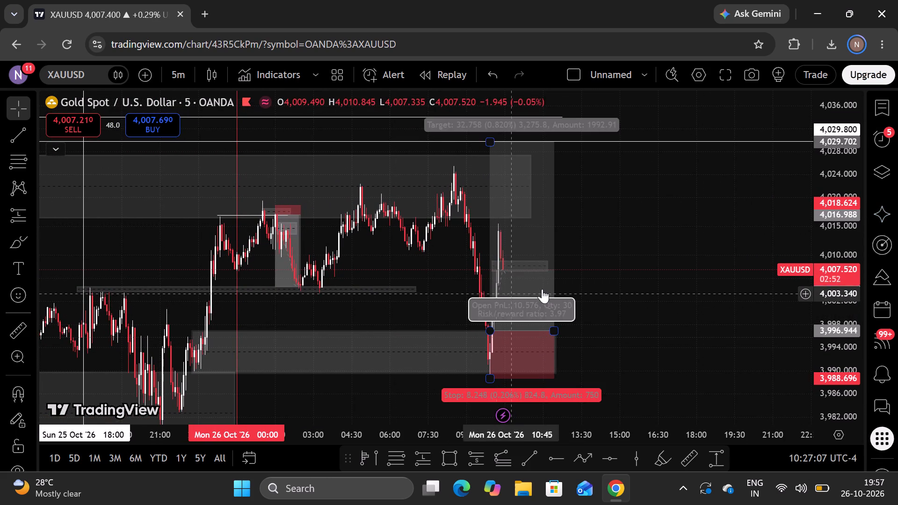
left_click_drag(519, 270, 516, 292)
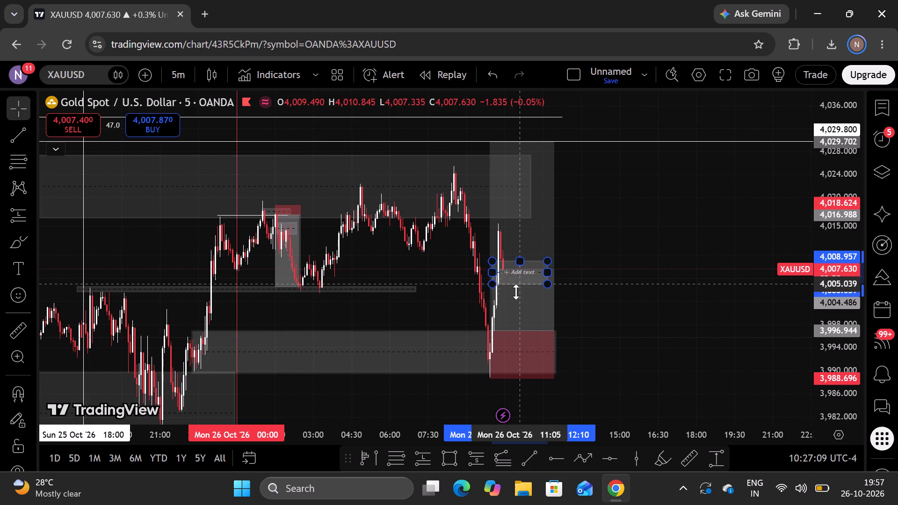
left_click_drag(516, 292, 515, 308)
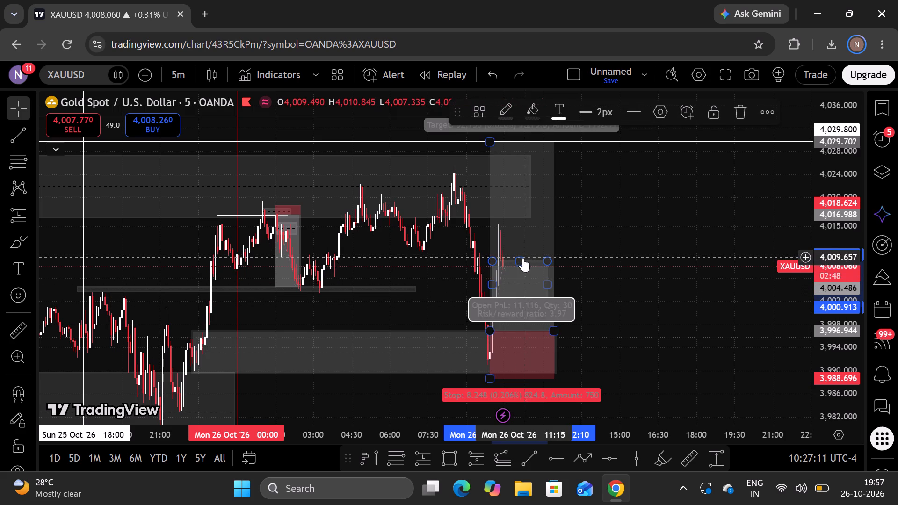
left_click_drag(522, 258, 529, 270)
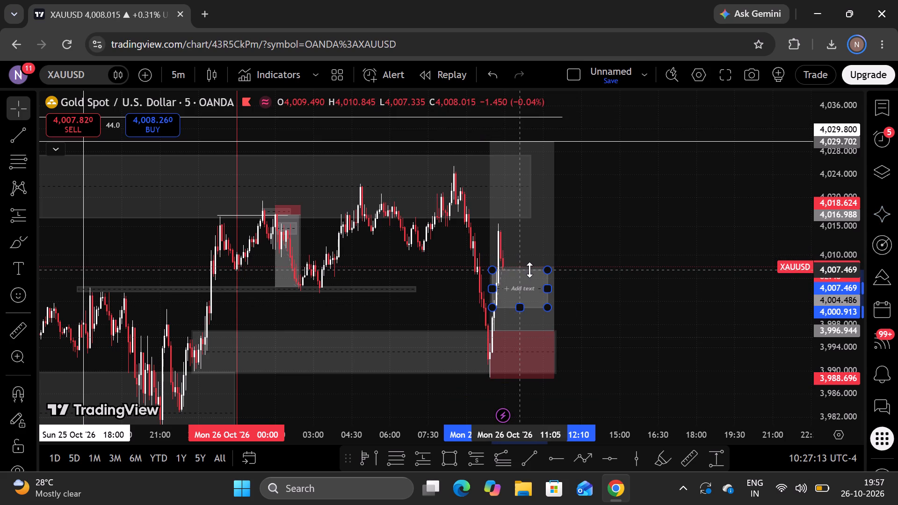
left_click_drag(529, 270, 529, 270)
left_click(581, 288)
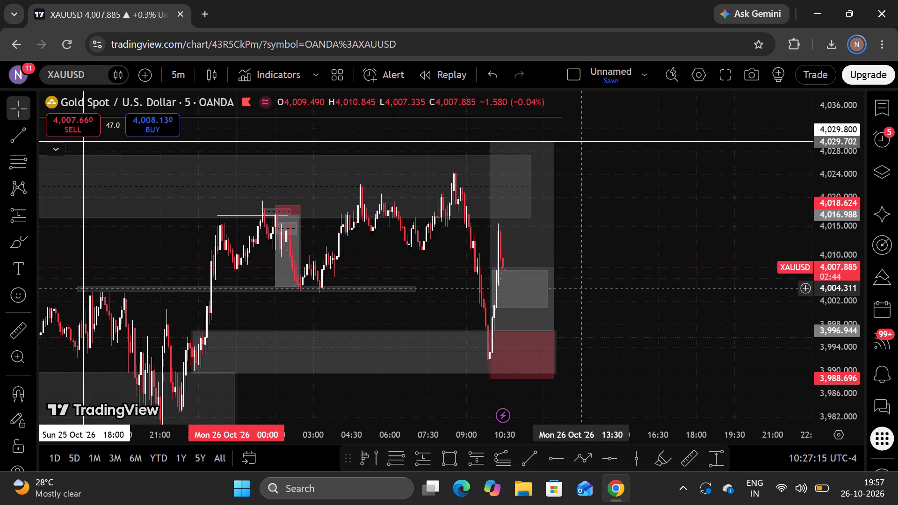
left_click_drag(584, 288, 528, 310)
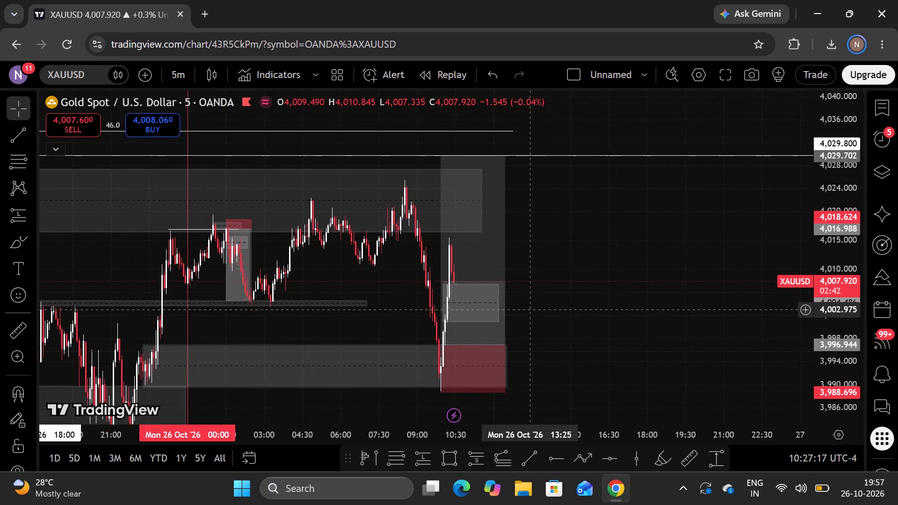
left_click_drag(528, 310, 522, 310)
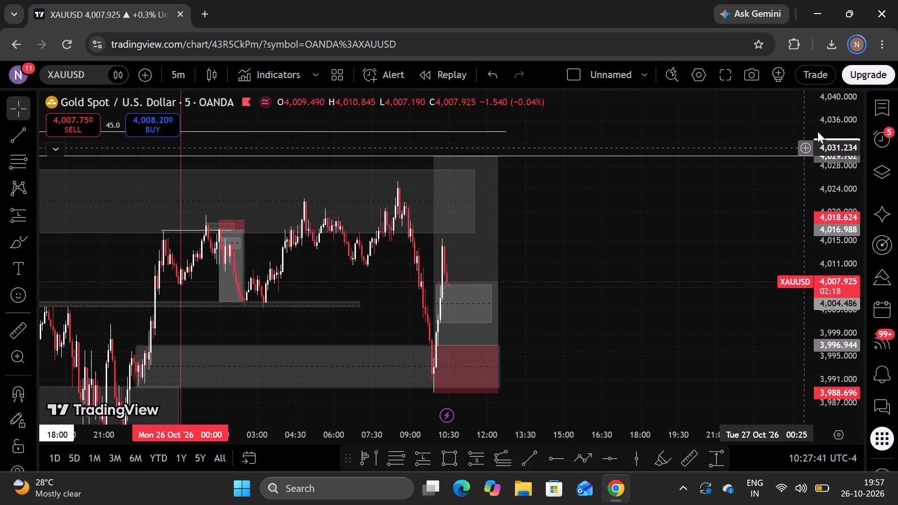
Show the Red list watchlist again and switch the chart to XAGUSD.
left_click(886, 108)
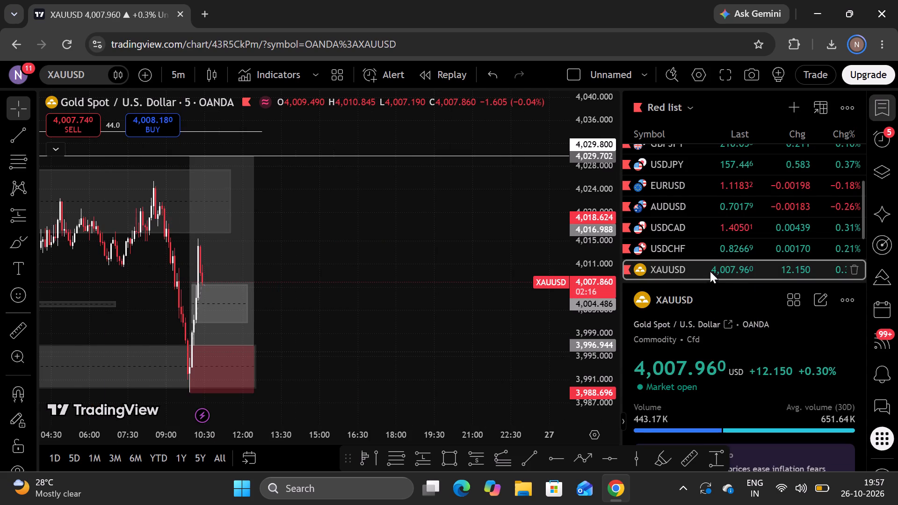
scroll(710, 257, "down", 1)
left_click(701, 224)
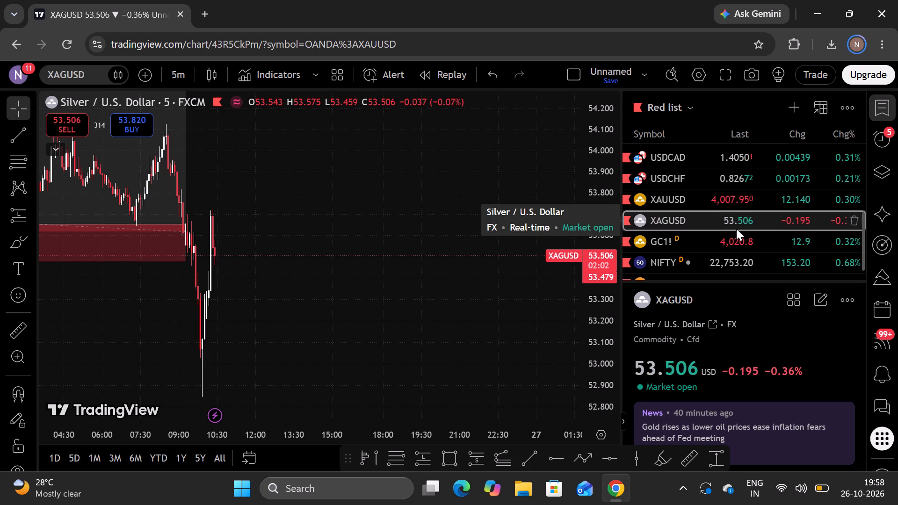
Examine the XAGUSD 5-minute price action around the existing long position and recent low, dismissing the advertisement.
left_click_drag(454, 285, 581, 294)
left_click_drag(492, 269, 491, 316)
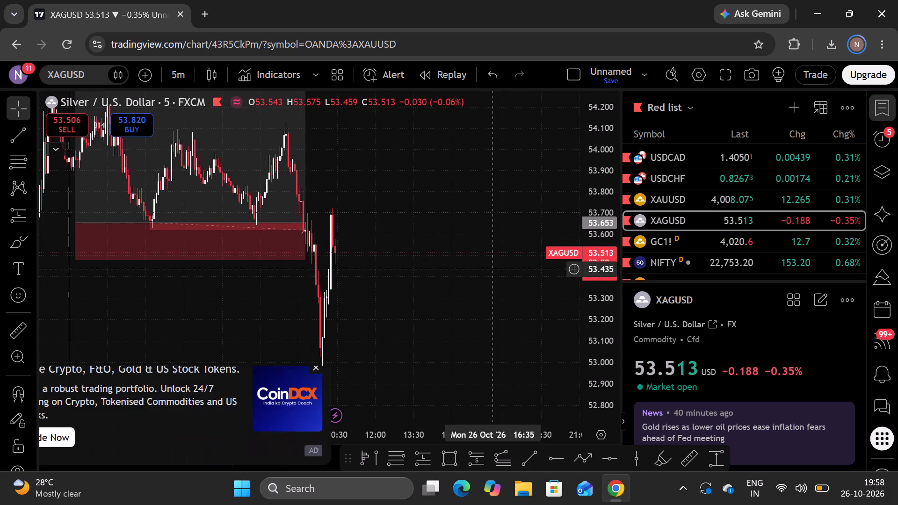
left_click_drag(491, 316, 504, 411)
scroll(492, 314, "down", 5)
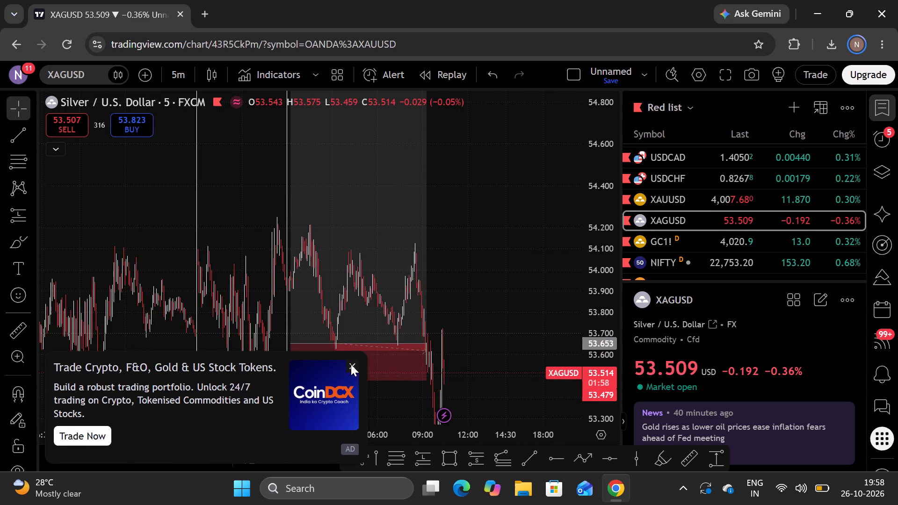
left_click(351, 364)
left_click_drag(529, 326, 536, 258)
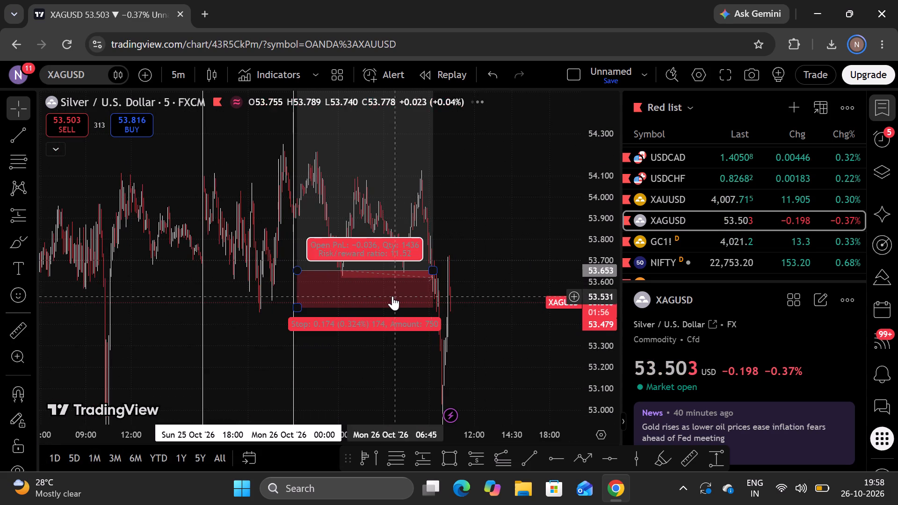
left_click(392, 296)
left_click(528, 248)
left_click_drag(531, 243, 531, 323)
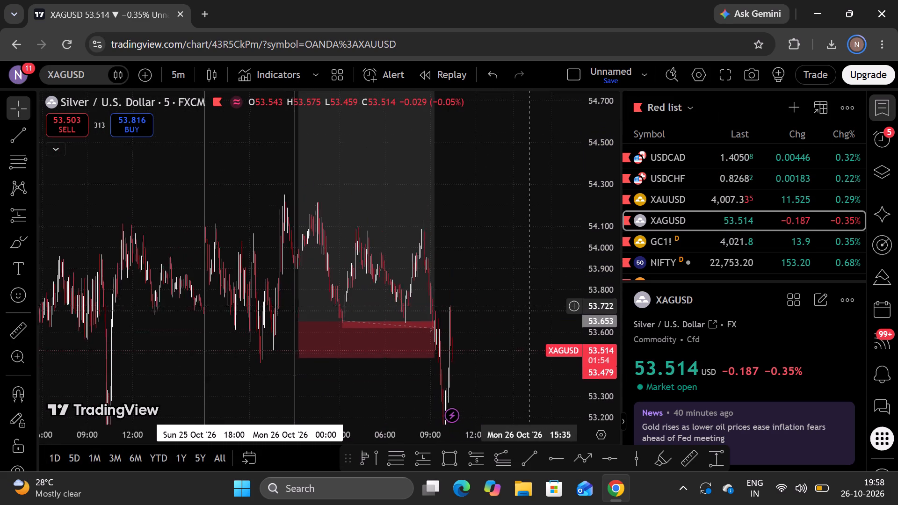
left_click_drag(531, 323, 534, 330)
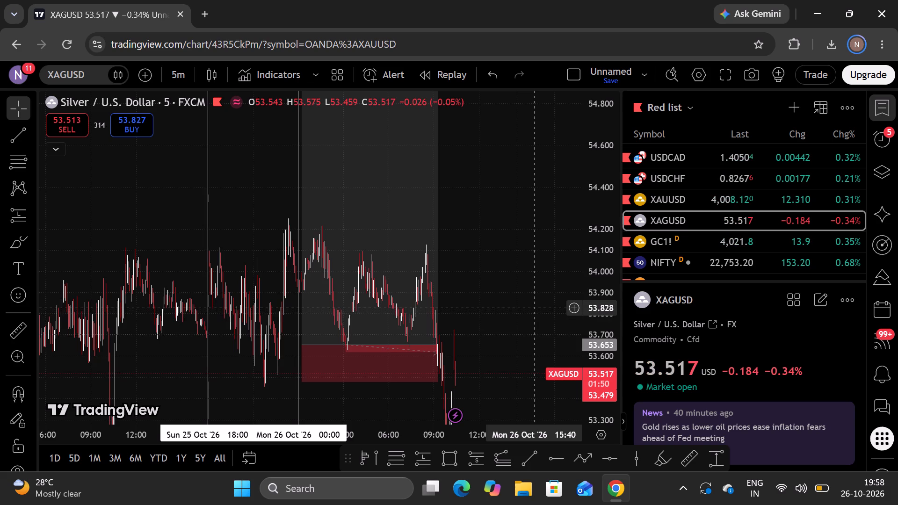
scroll(535, 308, "up", 1)
left_click_drag(523, 313, 563, 197)
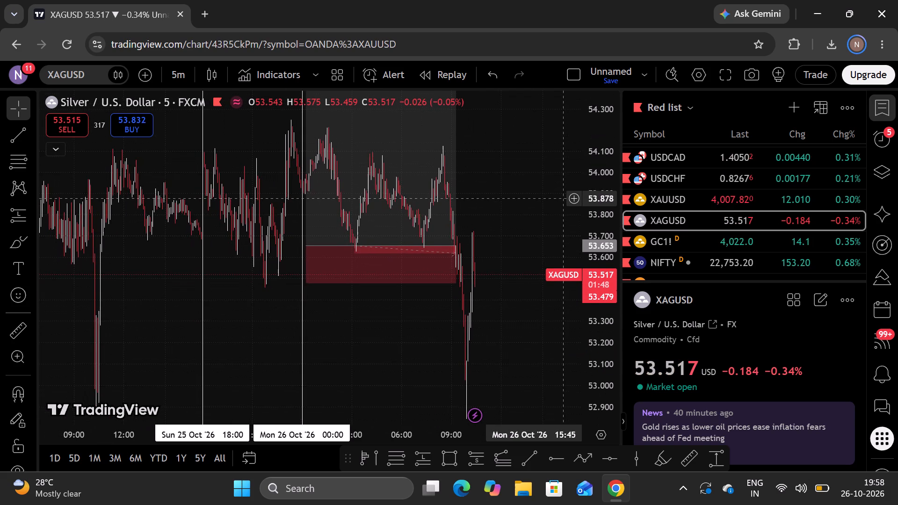
left_click_drag(563, 197, 531, 279)
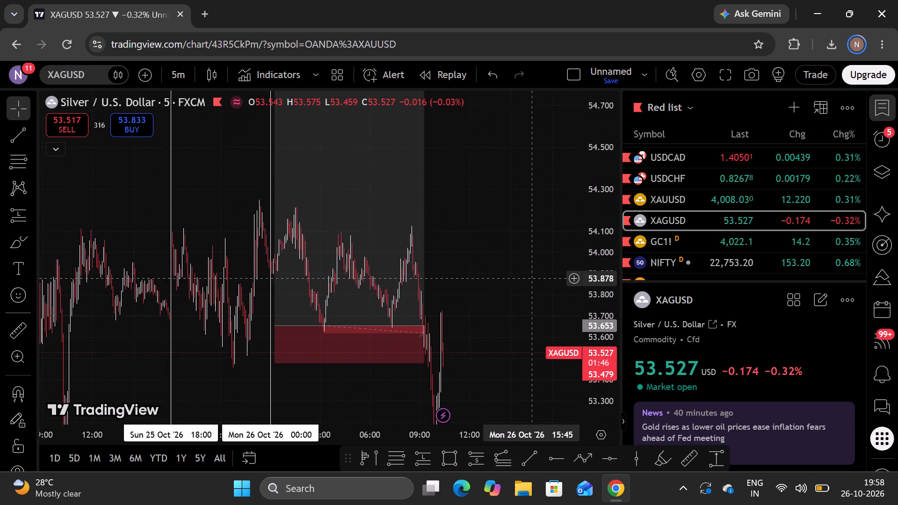
left_click_drag(531, 279, 530, 279)
scroll(508, 282, "up", 6)
left_click_drag(442, 217, 583, 287)
scroll(581, 275, "down", 2)
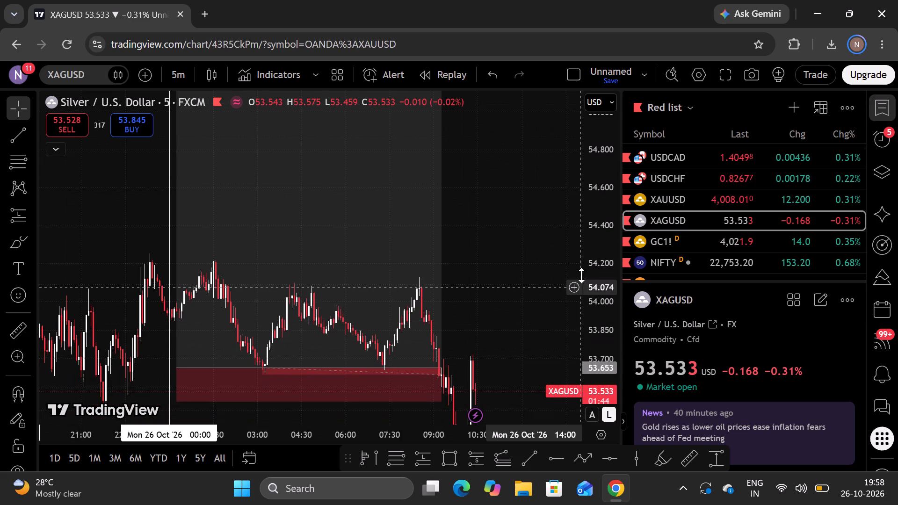
scroll(487, 274, "down", 4)
left_click_drag(539, 295, 512, 256)
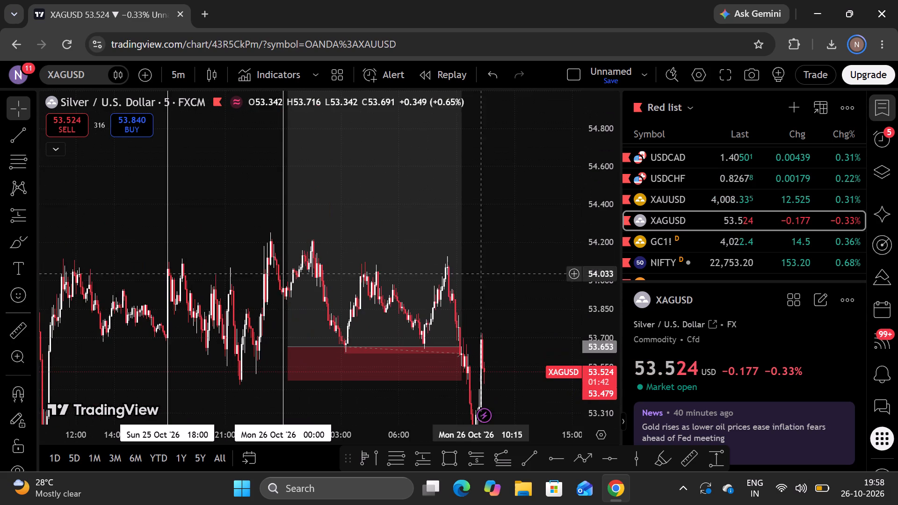
Delete the long position drawing from the XAGUSD chart.
left_click(448, 347)
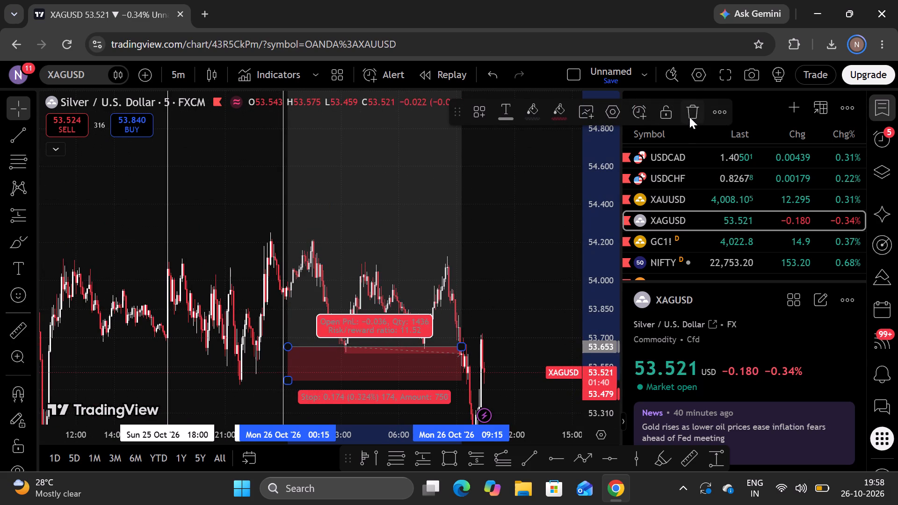
left_click(689, 117)
Switch the XAGUSD chart to the 1-minute interval.
left_click_drag(503, 286, 514, 255)
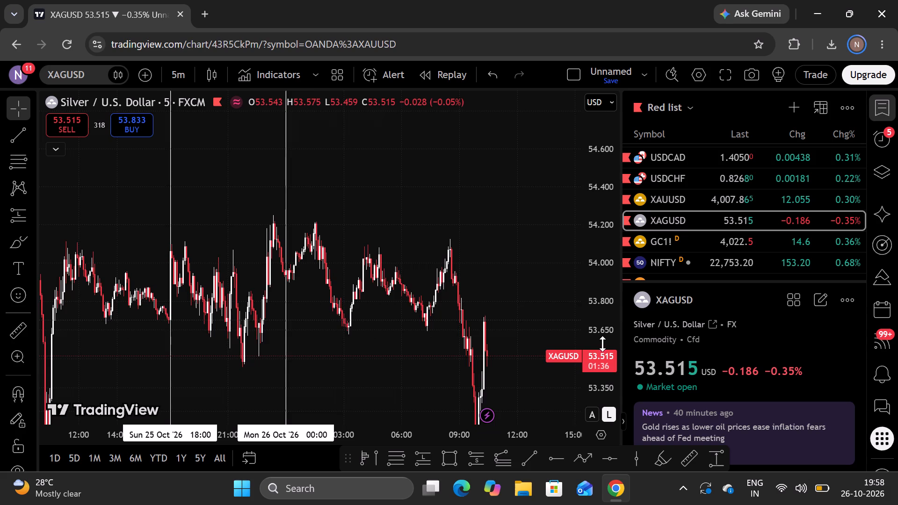
left_click_drag(602, 344, 622, 146)
scroll(525, 193, "up", 6)
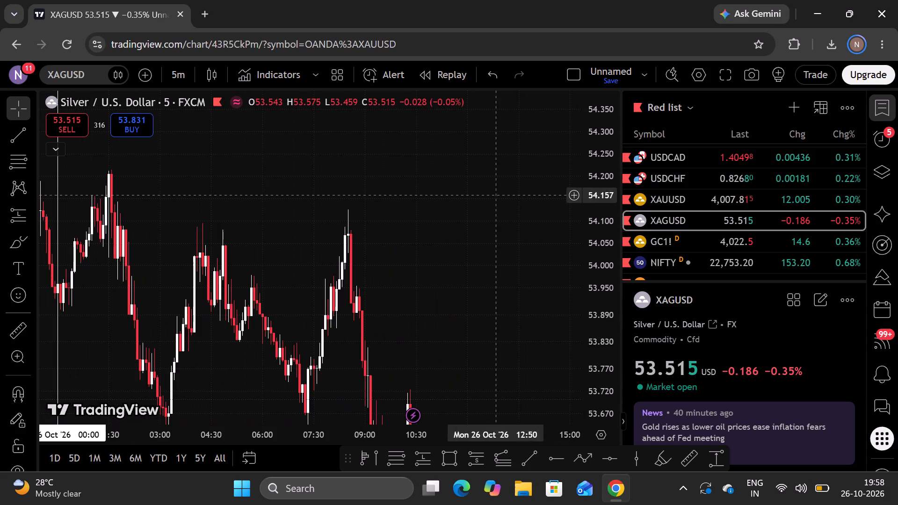
left_click_drag(405, 229, 510, 274)
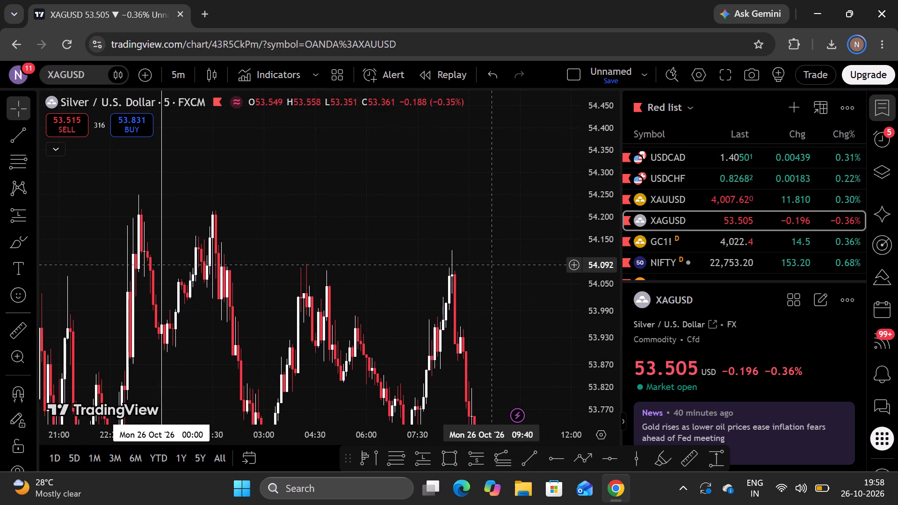
left_click(181, 76)
left_click(200, 172)
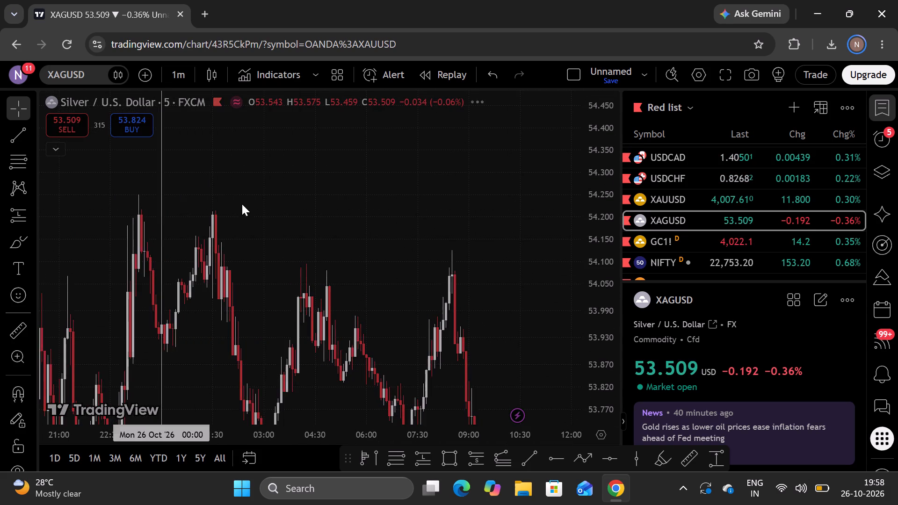
Examine the 26 Oct price swings on the 1-minute XAGUSD chart.
left_click_drag(442, 290, 26, 222)
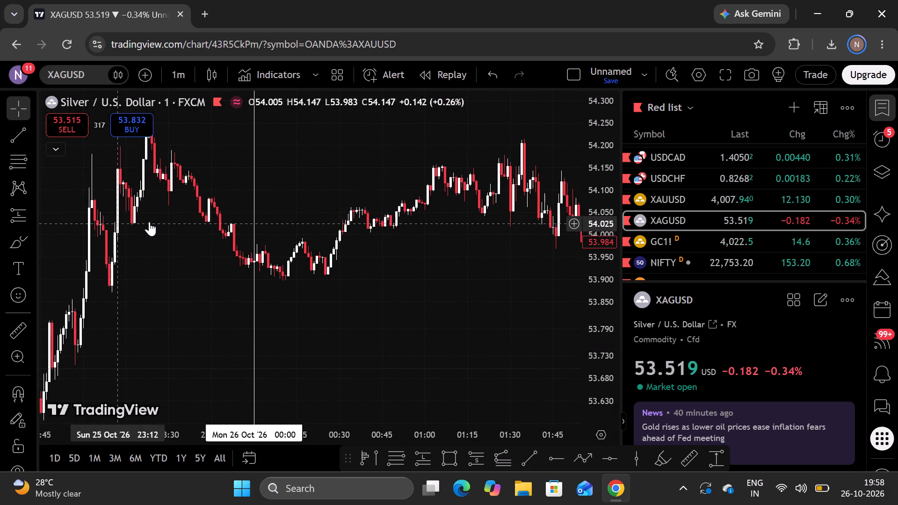
left_click_drag(450, 257, 41, 287)
left_click_drag(205, 279, 0, 239)
scroll(115, 227, "down", 10)
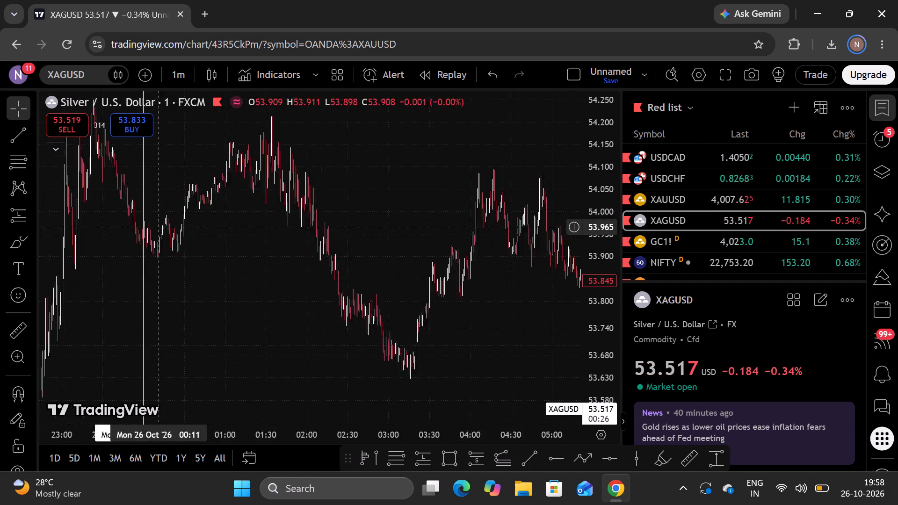
scroll(178, 231, "down", 6)
left_click_drag(393, 243, 47, 260)
left_click_drag(199, 271, 308, 313)
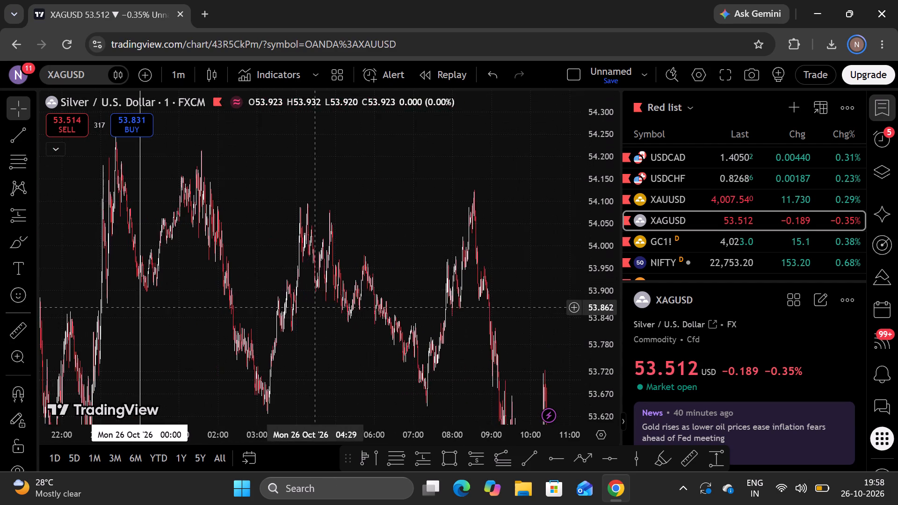
scroll(315, 294, "up", 6)
left_click_drag(81, 238, 332, 275)
scroll(326, 274, "up", 2)
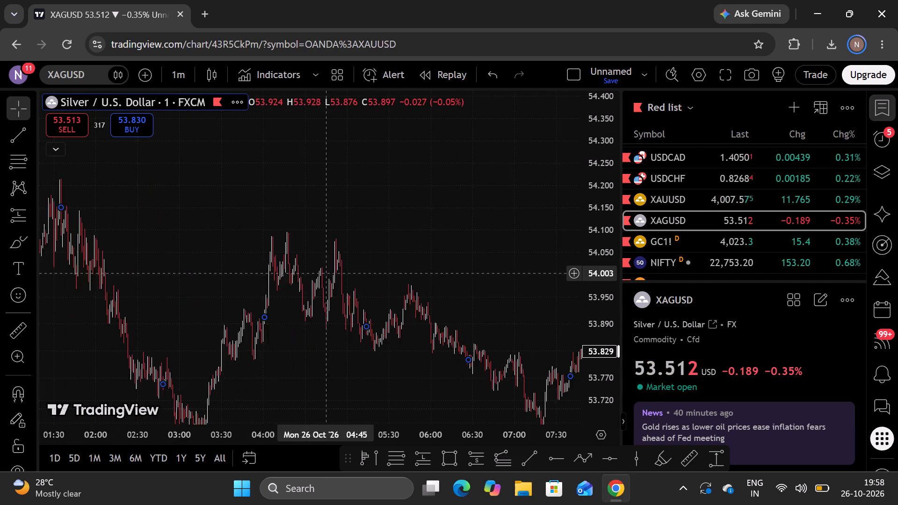
scroll(326, 273, "up", 1)
Switch the XAGUSD chart to the 15-minute interval.
left_click(178, 71)
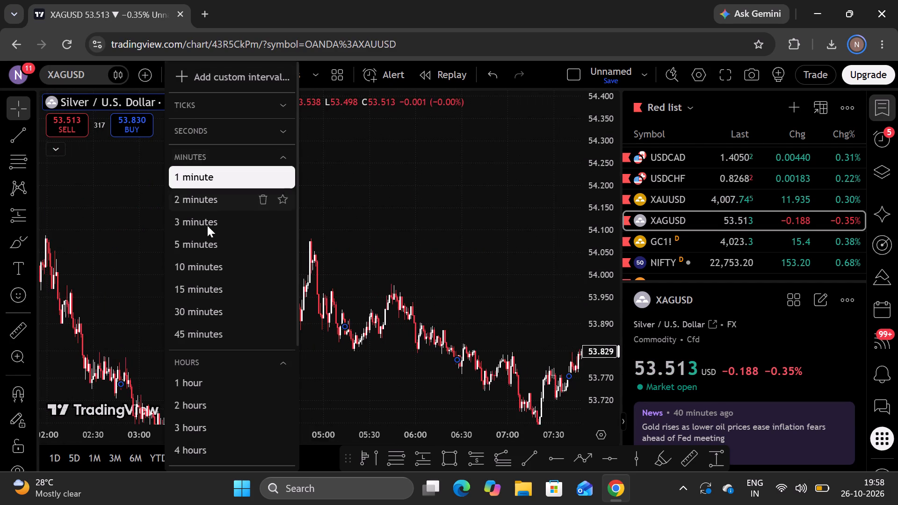
left_click(205, 288)
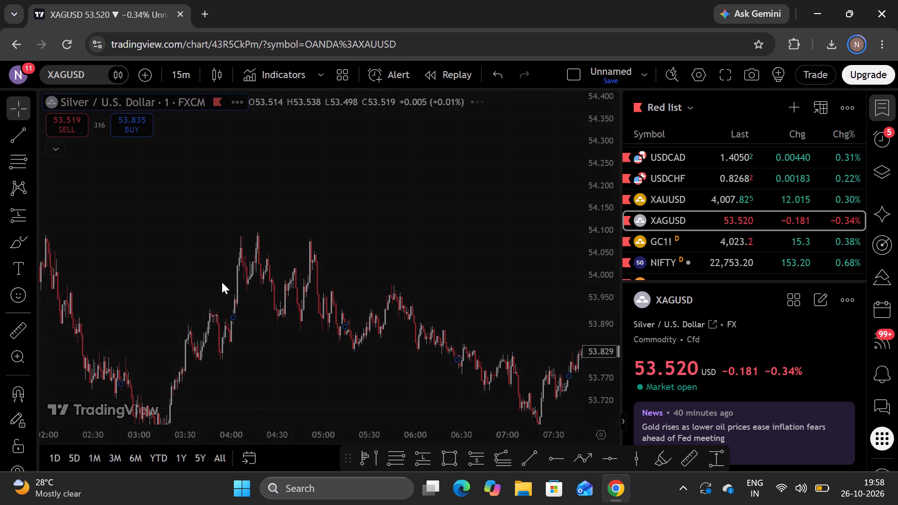
left_click_drag(148, 258, 398, 270)
scroll(358, 267, "up", 7)
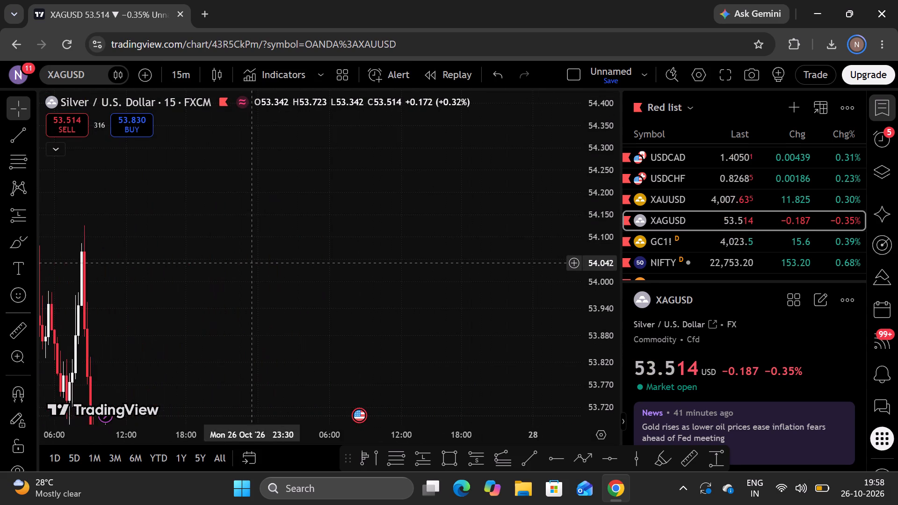
Examine the 26 Oct price swings on the 15-minute XAGUSD chart.
left_click_drag(195, 256, 438, 258)
scroll(415, 253, "up", 5)
left_click_drag(239, 238, 386, 252)
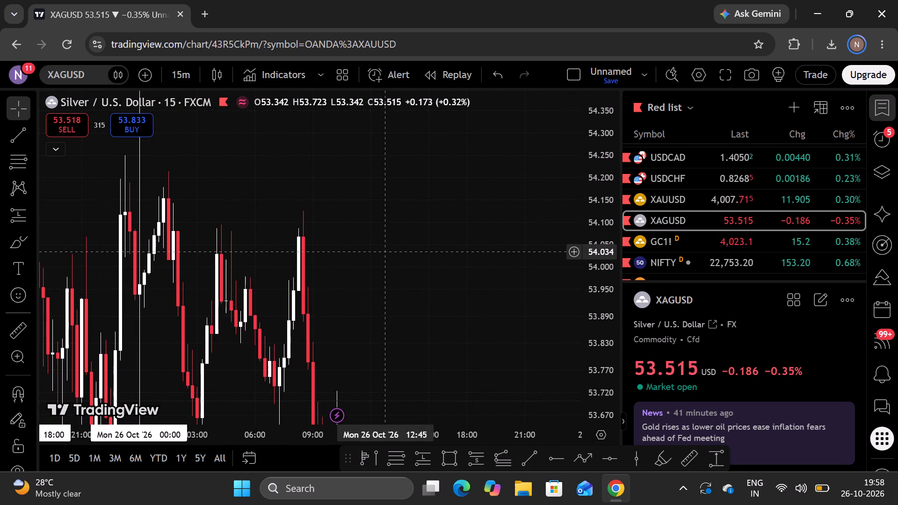
left_click_drag(386, 252, 387, 256)
scroll(342, 271, "up", 1)
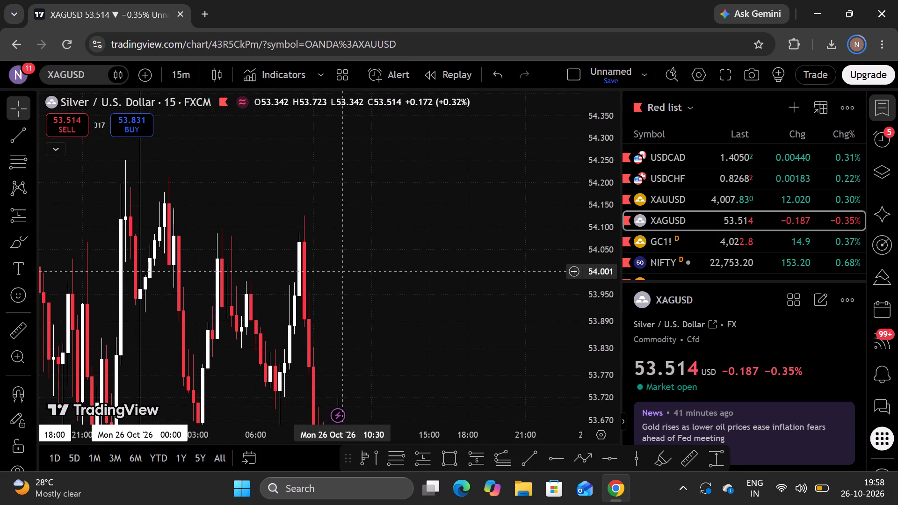
left_click_drag(280, 246, 381, 252)
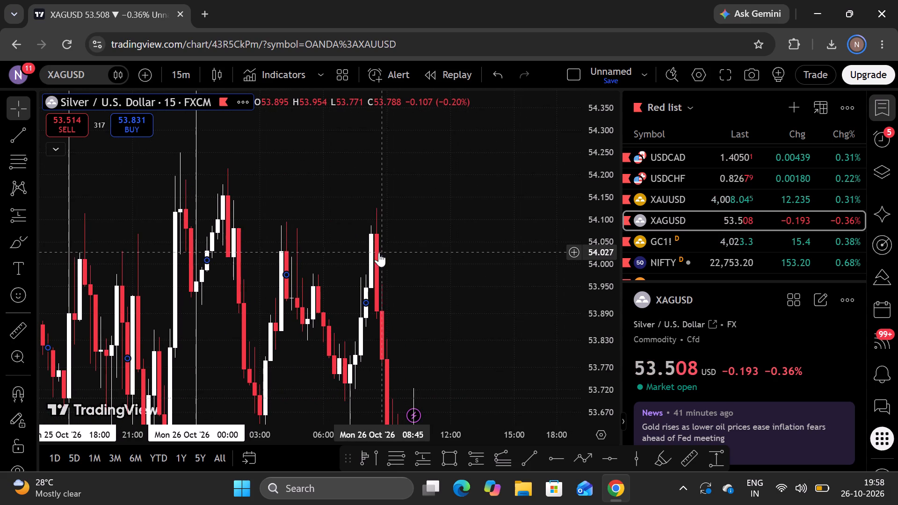
scroll(387, 244, "down", 2)
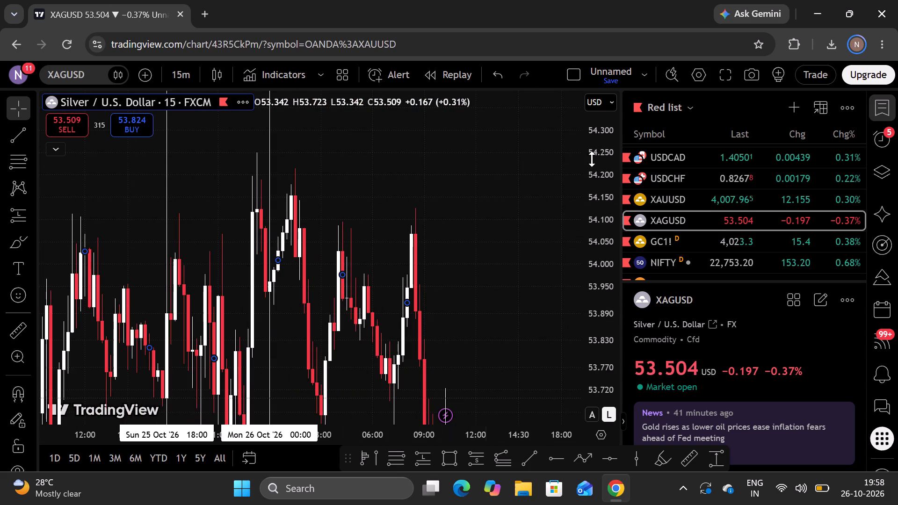
left_click_drag(597, 130, 601, 281)
Examine the wider 23 to 26 Oct price action on the 15-minute XAGUSD chart.
scroll(462, 220, "down", 6)
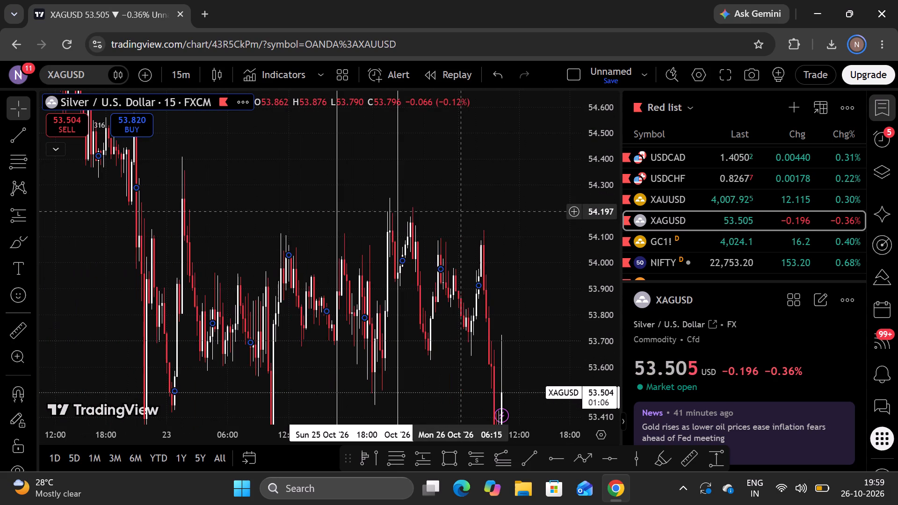
left_click_drag(480, 268, 494, 311)
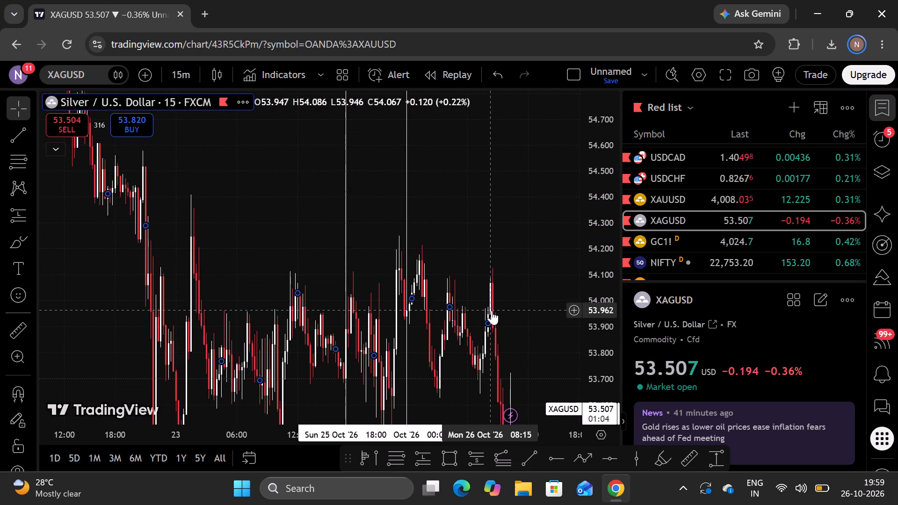
scroll(488, 301, "up", 3)
left_click_drag(427, 268, 544, 271)
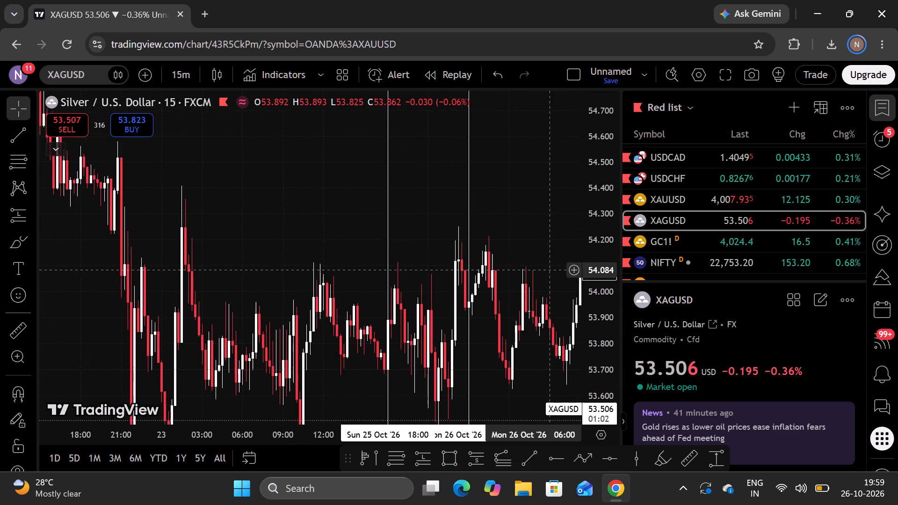
left_click_drag(544, 271, 536, 271)
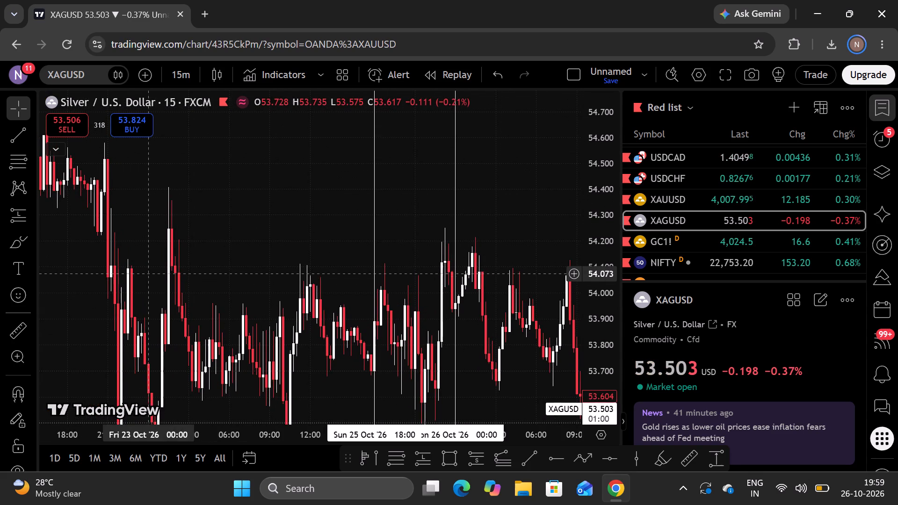
left_click_drag(212, 290, 142, 272)
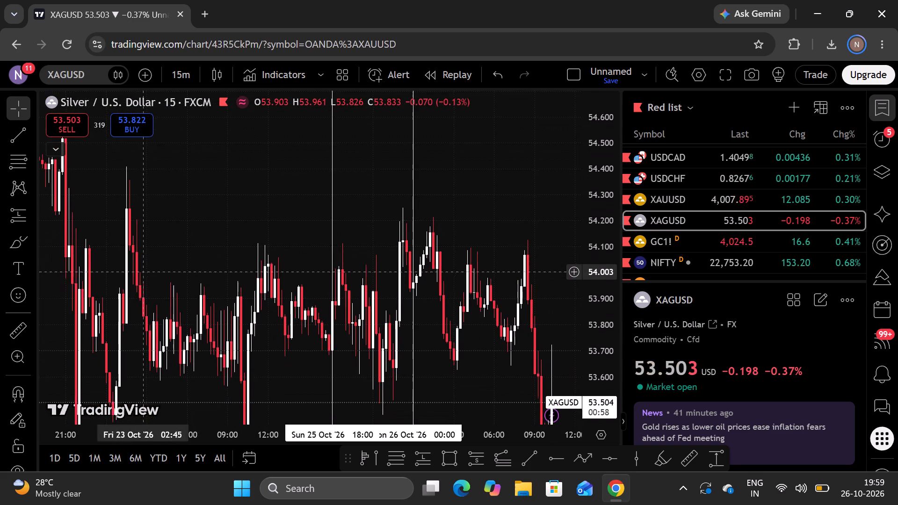
left_click_drag(175, 232, 91, 237)
scroll(100, 238, "down", 5)
left_click_drag(265, 280, 29, 204)
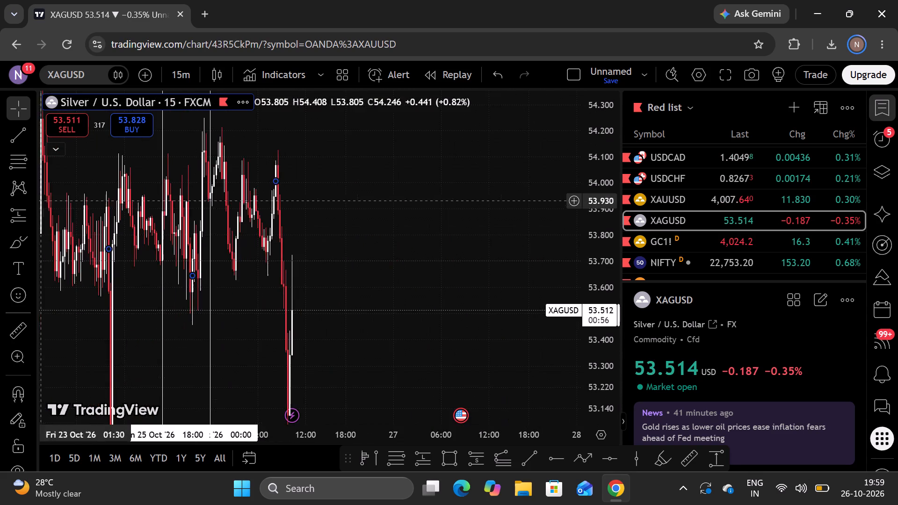
Examine the latest 26 Oct candles around the current price on the 15-minute XAGUSD chart.
scroll(259, 273, "up", 7)
left_click_drag(198, 227, 543, 216)
scroll(444, 214, "up", 4)
left_click_drag(321, 173, 423, 293)
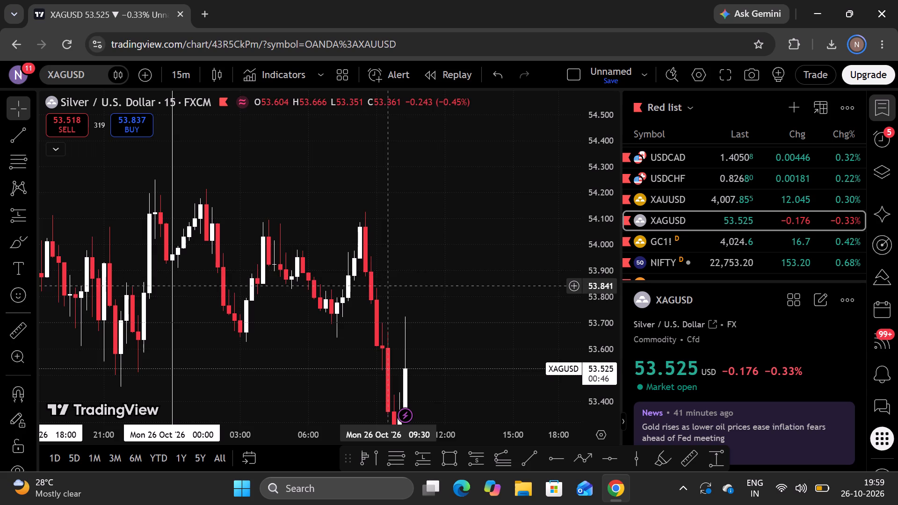
scroll(395, 303, "down", 2)
left_click_drag(478, 346, 469, 307)
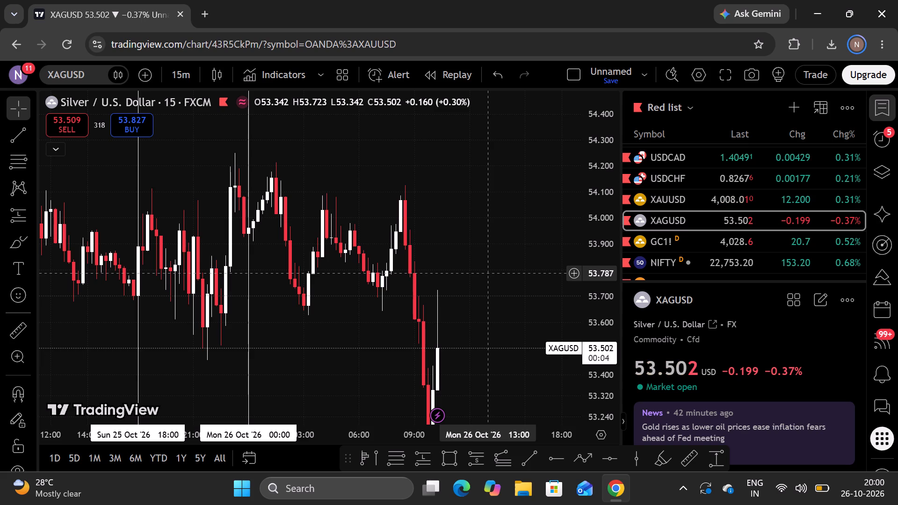
left_click_drag(475, 348, 531, 299)
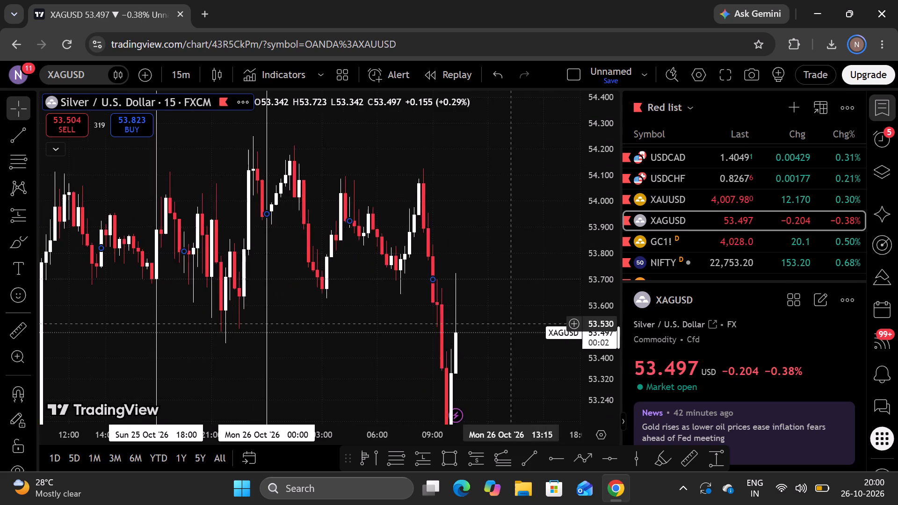
left_click_drag(531, 299, 531, 298)
scroll(508, 298, "down", 3)
Switch the XAGUSD chart to the 1-day interval.
left_click(183, 75)
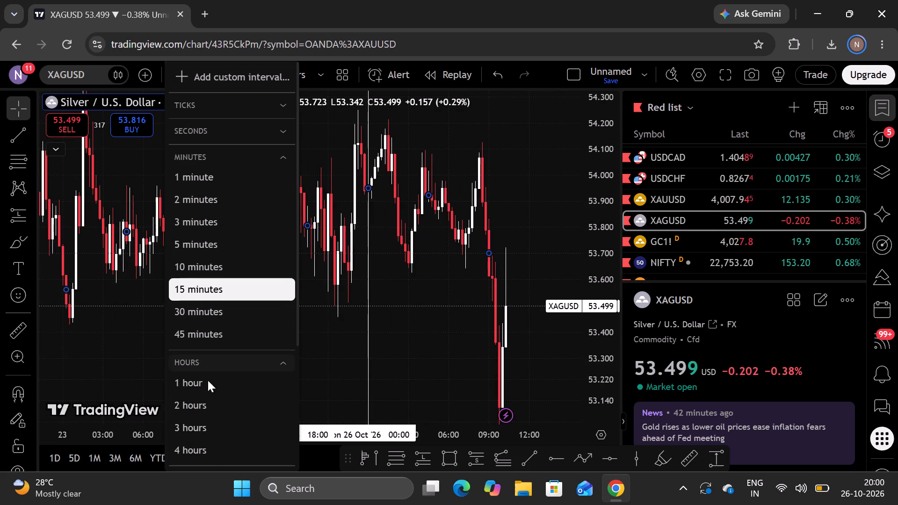
scroll(205, 442, "down", 2)
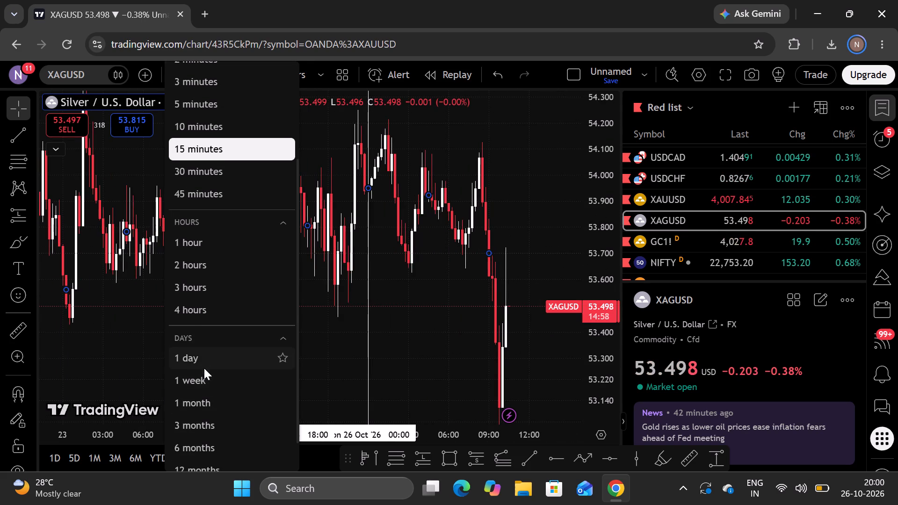
left_click(206, 361)
Examine the August to October 2026 candles on the daily XAGUSD chart, with the price scale compressed.
left_click_drag(228, 306, 558, 261)
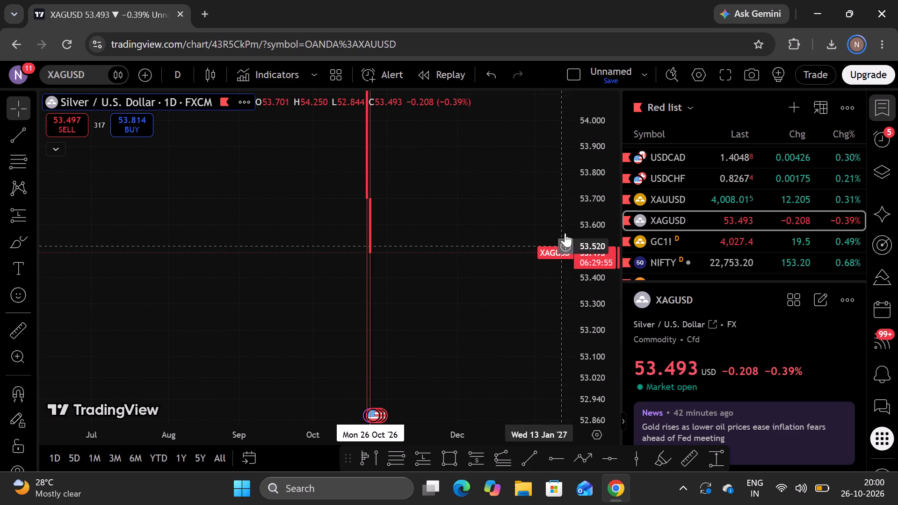
left_click_drag(588, 130, 607, 418)
left_click_drag(592, 207, 588, 344)
left_click_drag(542, 256, 536, 481)
left_click_drag(471, 257, 492, 417)
scroll(486, 407, "up", 4)
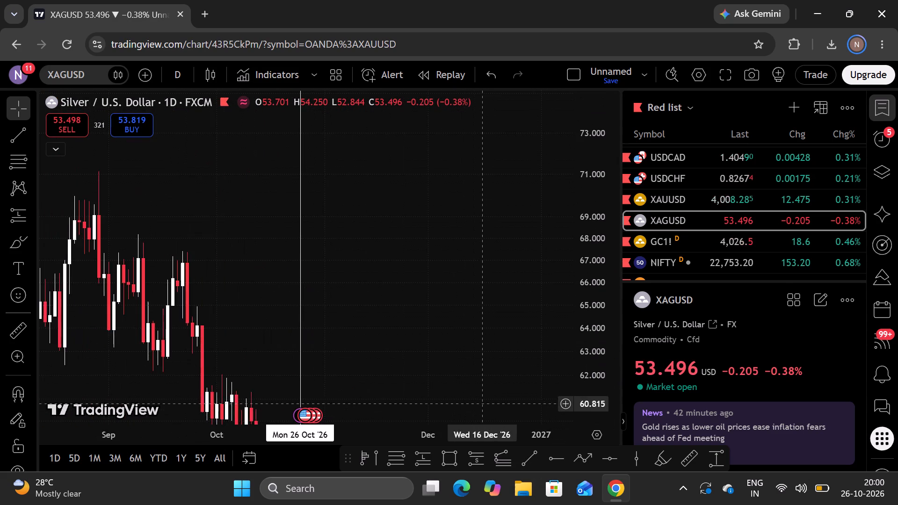
left_click_drag(482, 389, 532, 147)
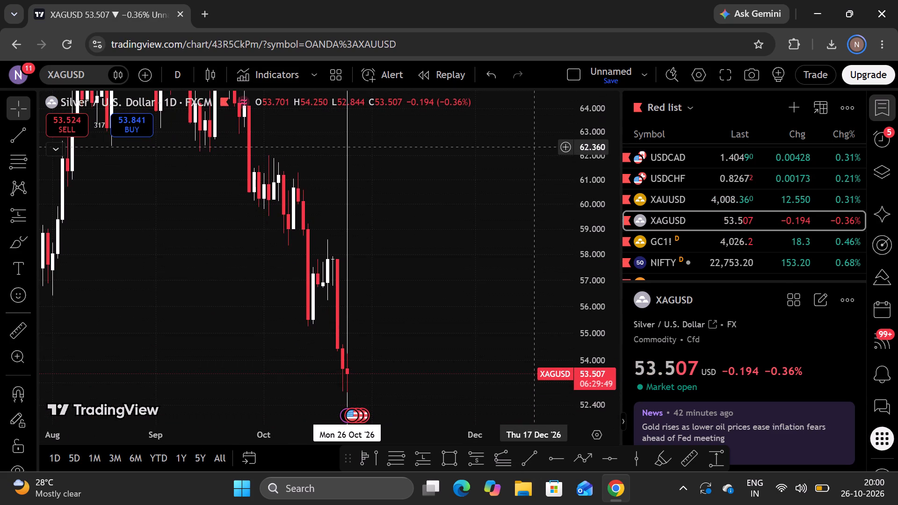
left_click_drag(532, 147, 530, 186)
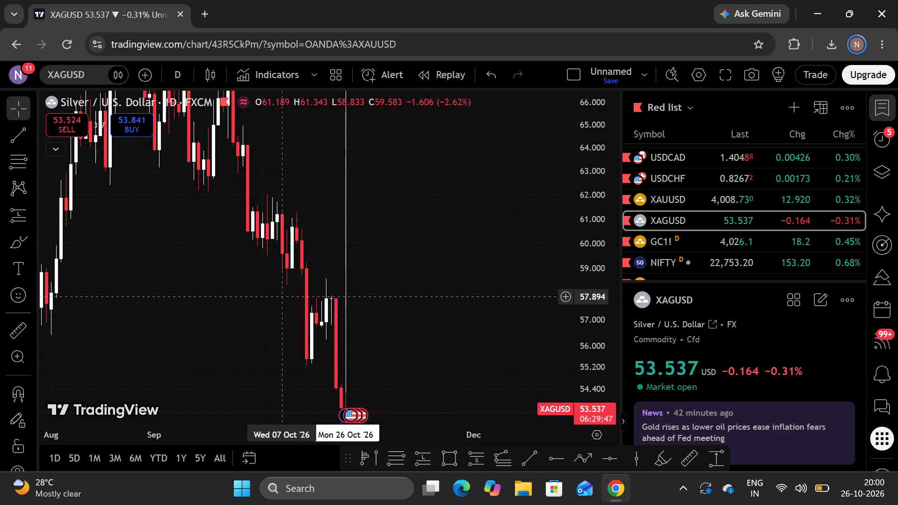
left_click_drag(274, 285, 283, 405)
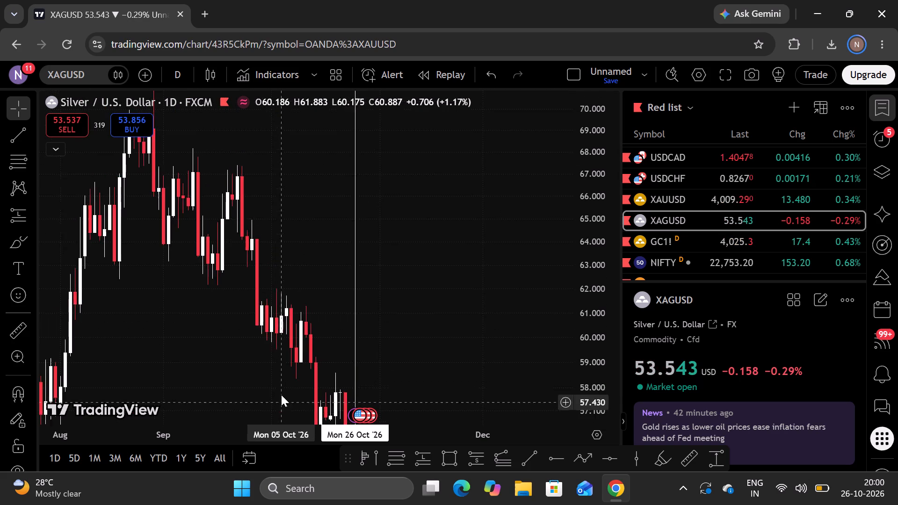
Examine the daily XAGUSD history back to autumn 2025 for price structure near the current level.
scroll(281, 357, "down", 4)
left_click_drag(315, 346, 400, 141)
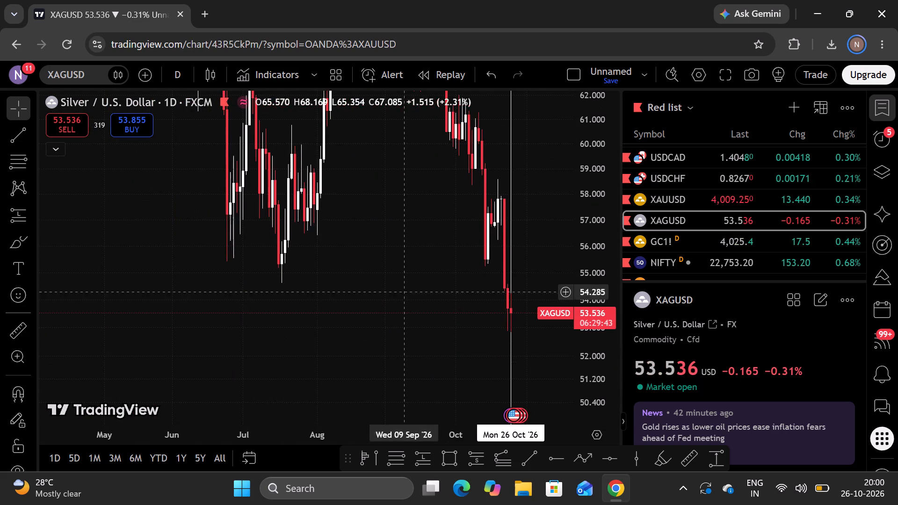
left_click_drag(408, 304, 540, 225)
scroll(536, 229, "down", 5)
left_click_drag(503, 260, 409, 243)
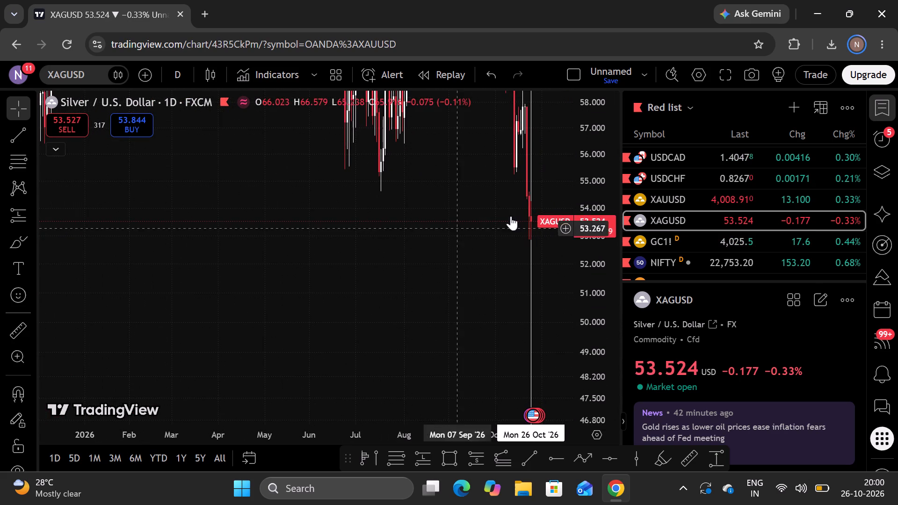
left_click_drag(592, 160, 594, 260)
scroll(479, 257, "down", 3)
left_click_drag(420, 309, 426, 277)
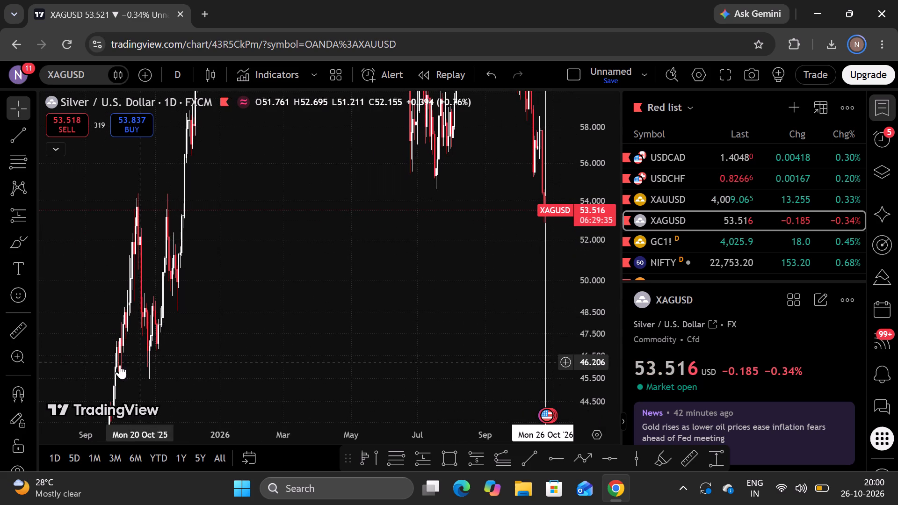
left_click_drag(153, 349, 188, 294)
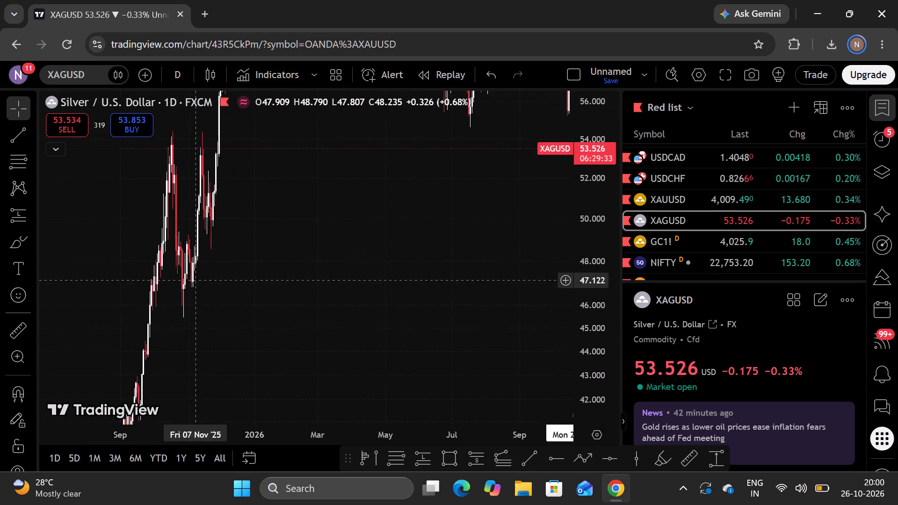
left_click_drag(188, 294, 93, 360)
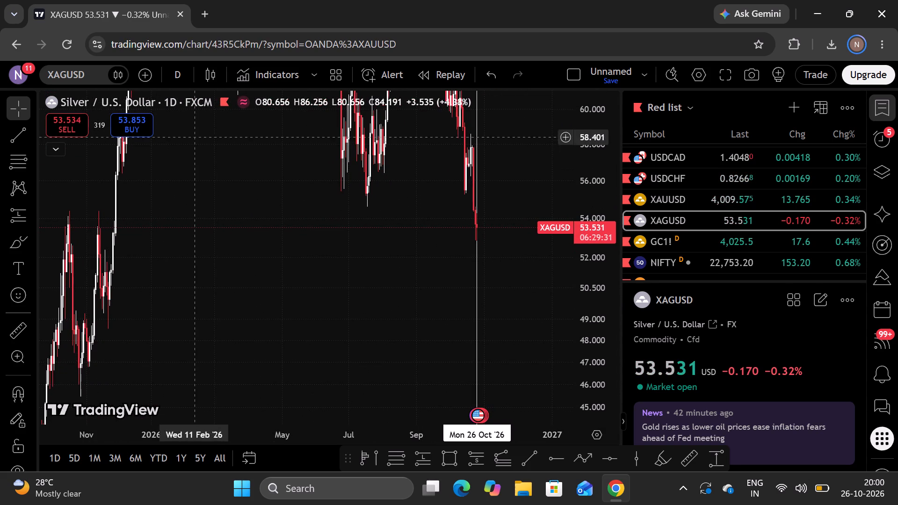
Switch the XAGUSD chart to the 1-week interval.
left_click(186, 77)
scroll(192, 360, "down", 3)
left_click(215, 337)
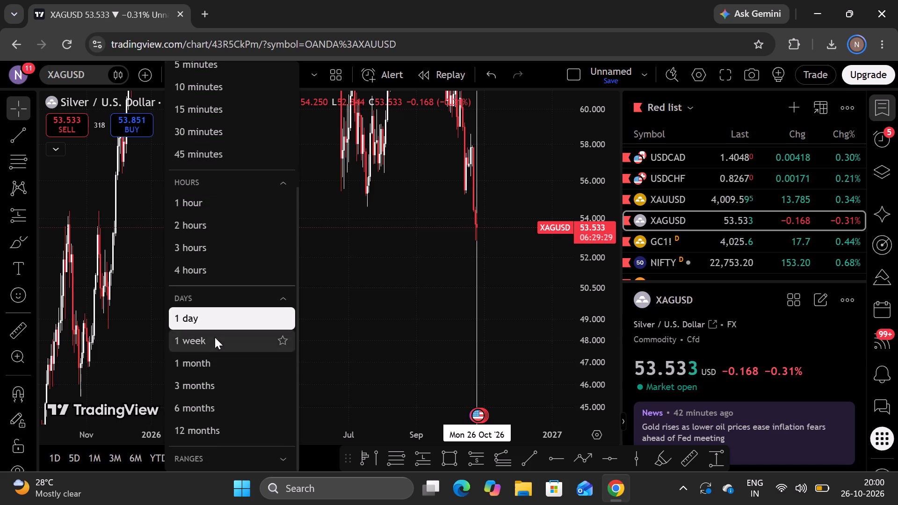
Examine the weekly XAGUSD candles from mid-2025 to October 2026 around the current price level.
left_click_drag(214, 298, 373, 295)
left_click_drag(607, 129, 595, 202)
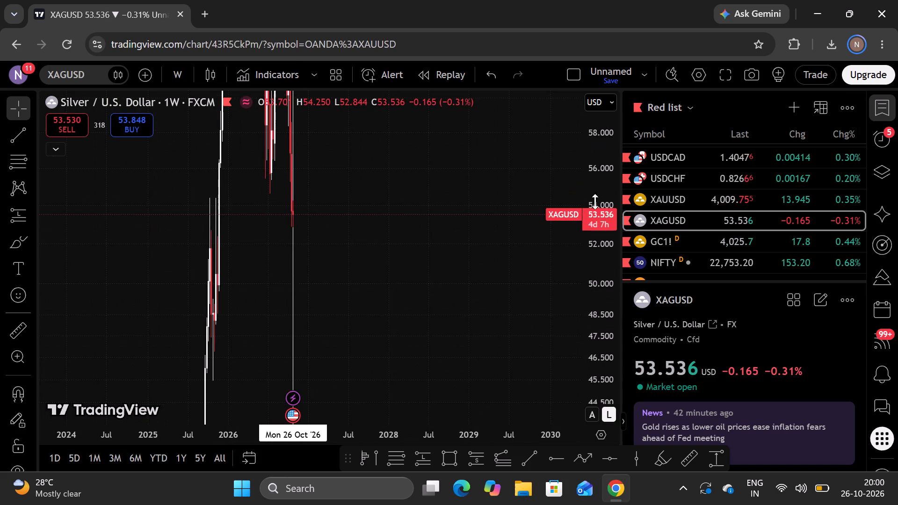
left_click_drag(595, 202, 557, 376)
scroll(422, 334, "up", 7)
left_click_drag(282, 283, 492, 315)
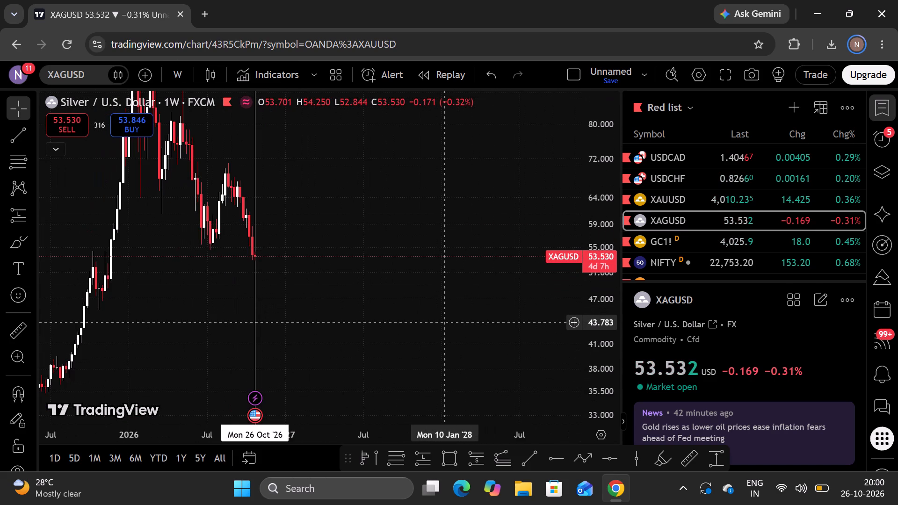
scroll(444, 322, "up", 3)
left_click_drag(279, 315, 471, 355)
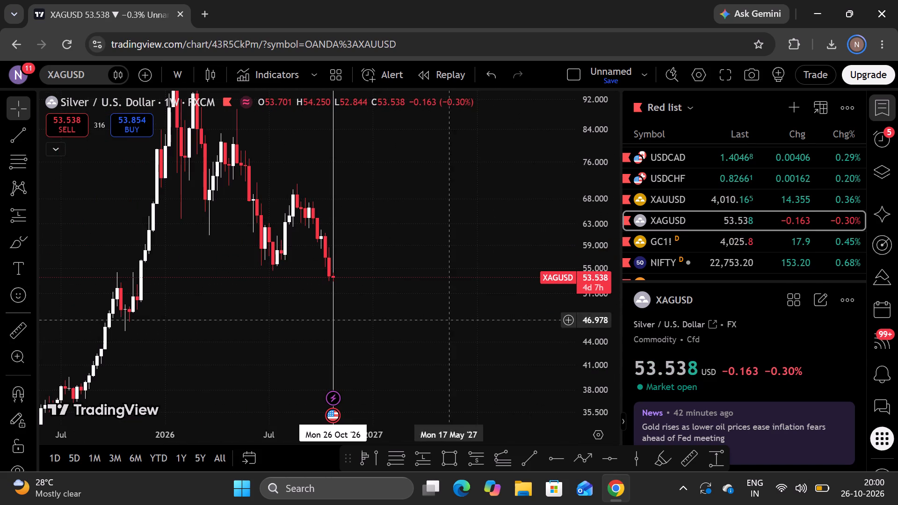
left_click_drag(174, 332, 209, 279)
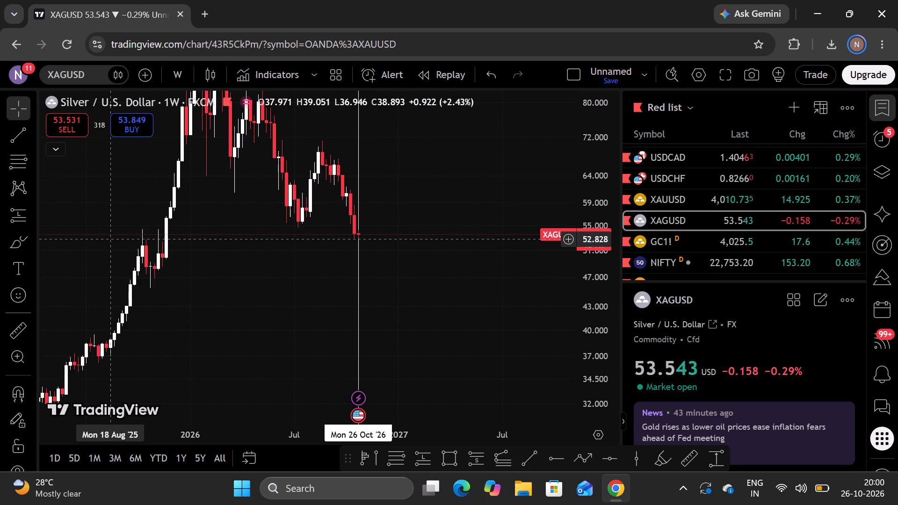
Draw a rectangle zone on the weekly XAGUSD chart from about 54.43 down to 48.09, spanning 29 Sep 2025 to 7 Jun 2027.
left_click(443, 460)
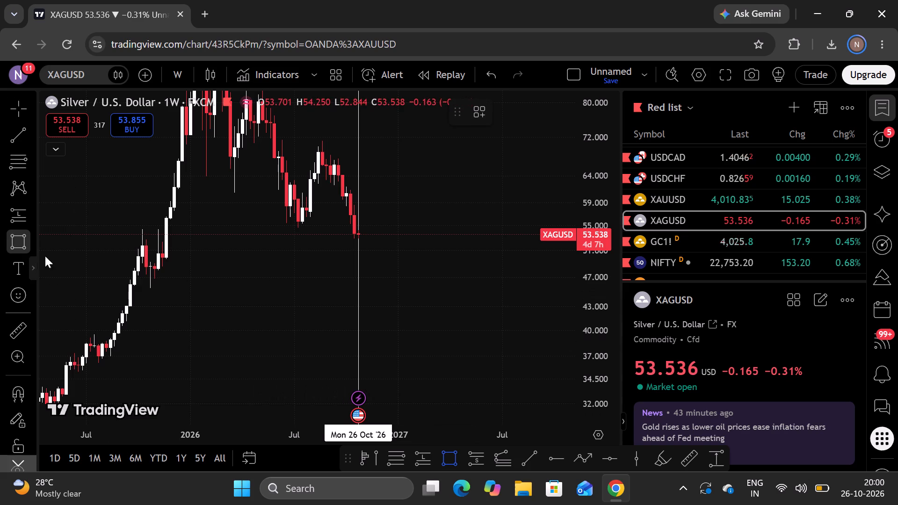
left_click(134, 229)
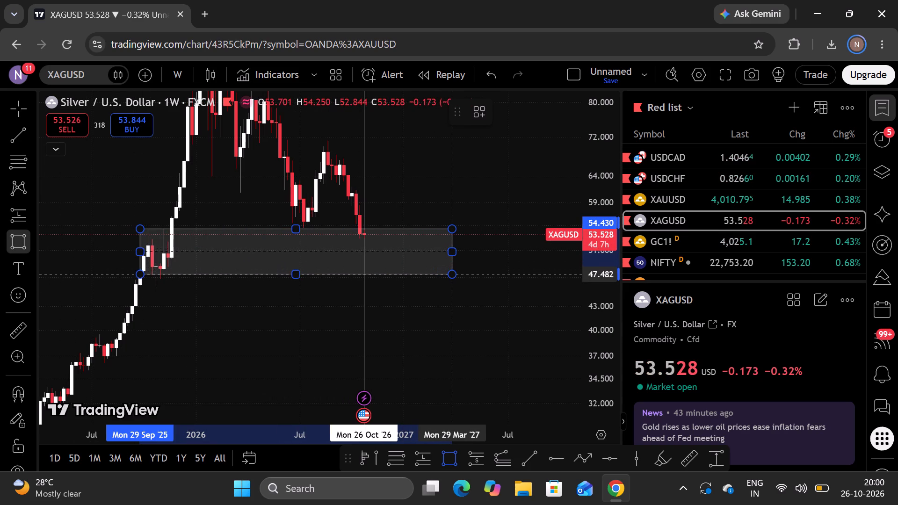
left_click(459, 270)
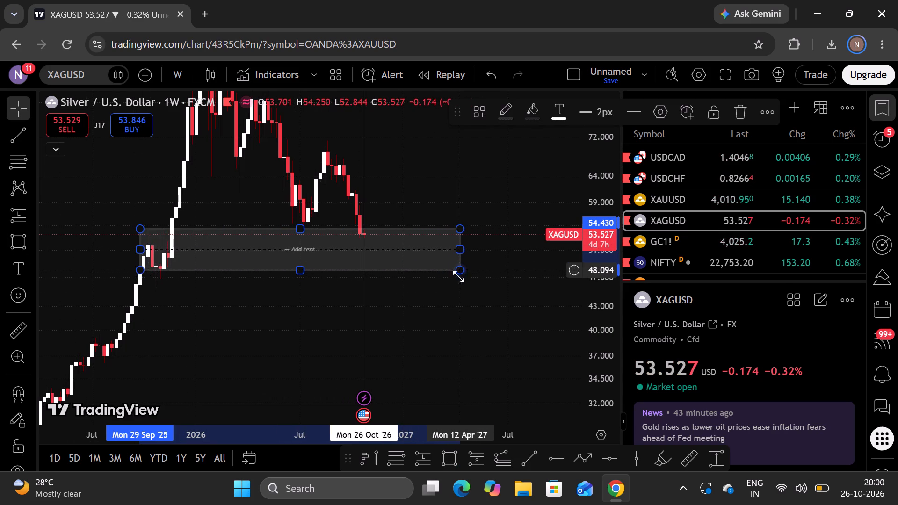
left_click(454, 294)
left_click_drag(460, 250, 490, 246)
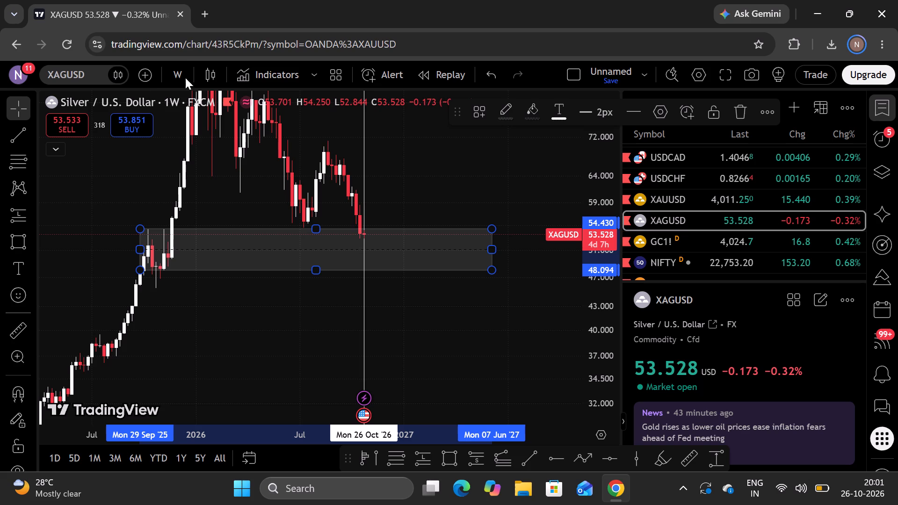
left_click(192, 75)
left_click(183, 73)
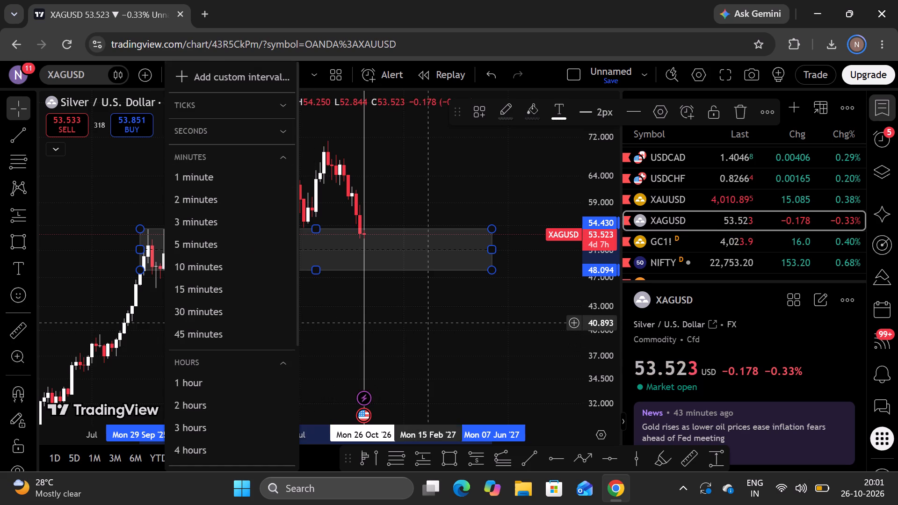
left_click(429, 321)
Draw a short horizontal trend line at the latest weekly XAGUSD low, about 52.88, from 19 Oct to 2 Nov 2026.
scroll(424, 320, "up", 5)
left_click_drag(329, 315, 463, 339)
scroll(451, 335, "up", 5)
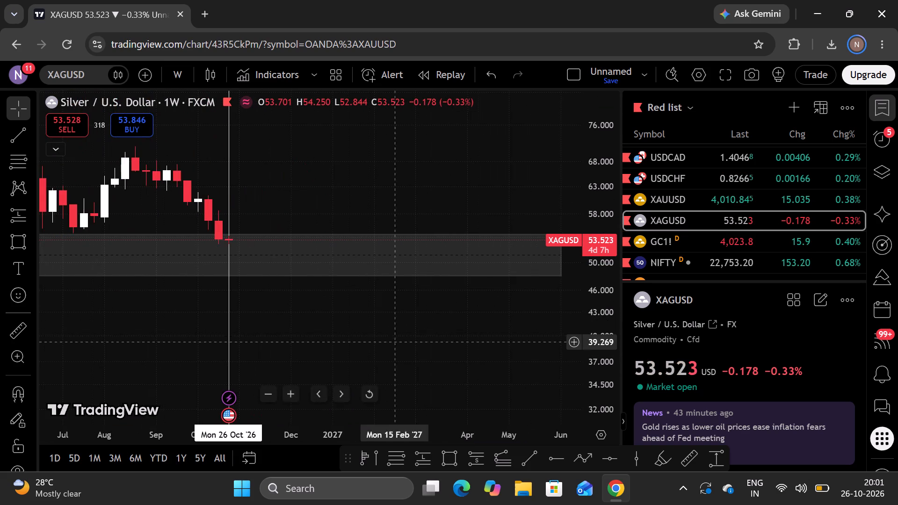
left_click_drag(348, 332, 478, 334)
left_click_drag(611, 350, 600, 187)
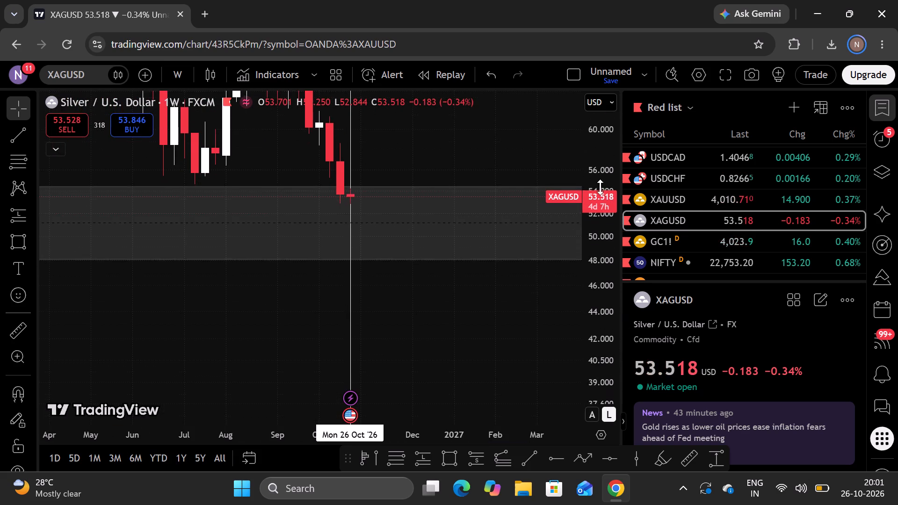
left_click_drag(600, 187, 592, 141)
left_click_drag(454, 140, 437, 335)
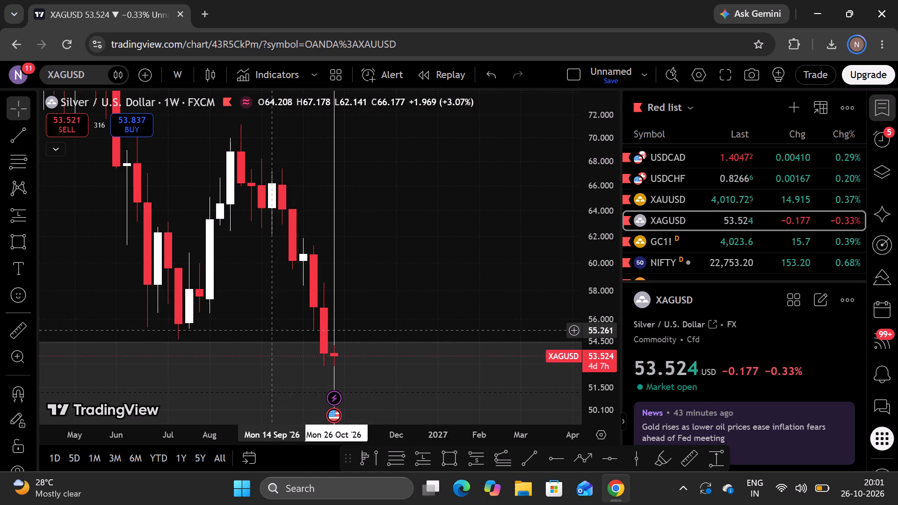
left_click_drag(468, 332, 471, 274)
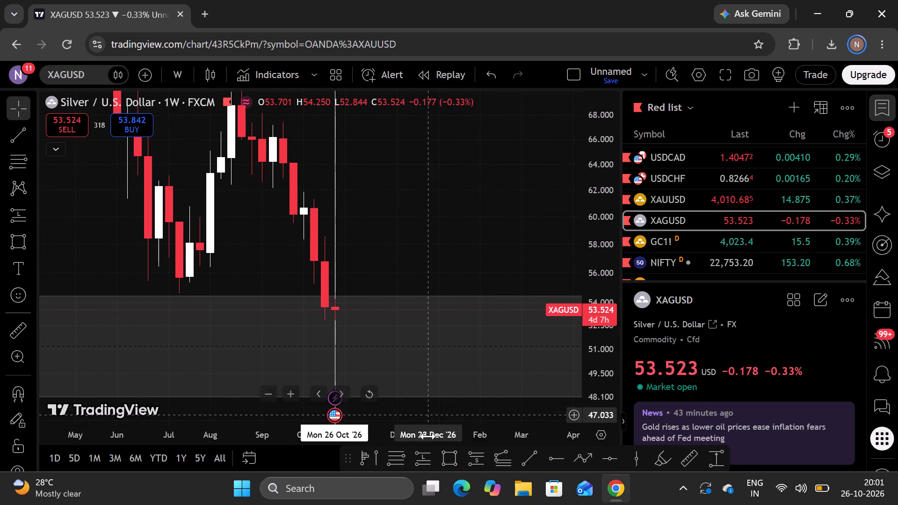
left_click(534, 455)
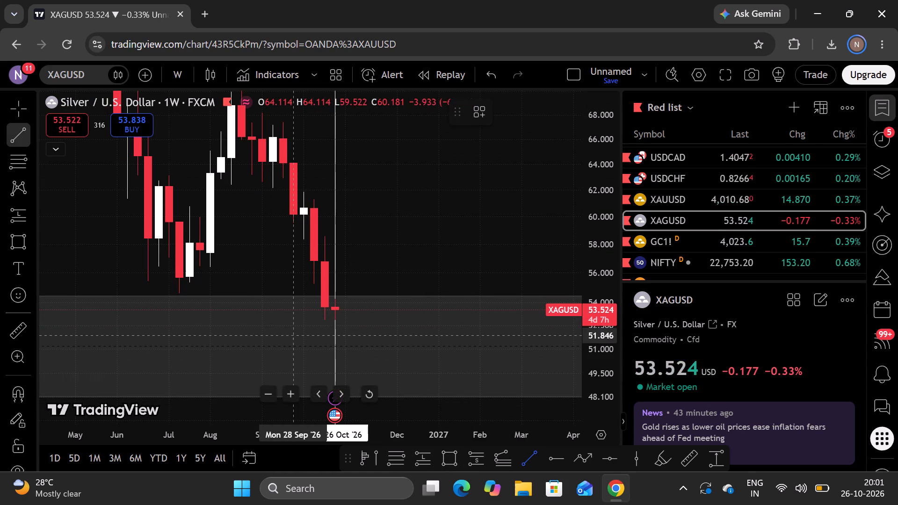
left_click(320, 319)
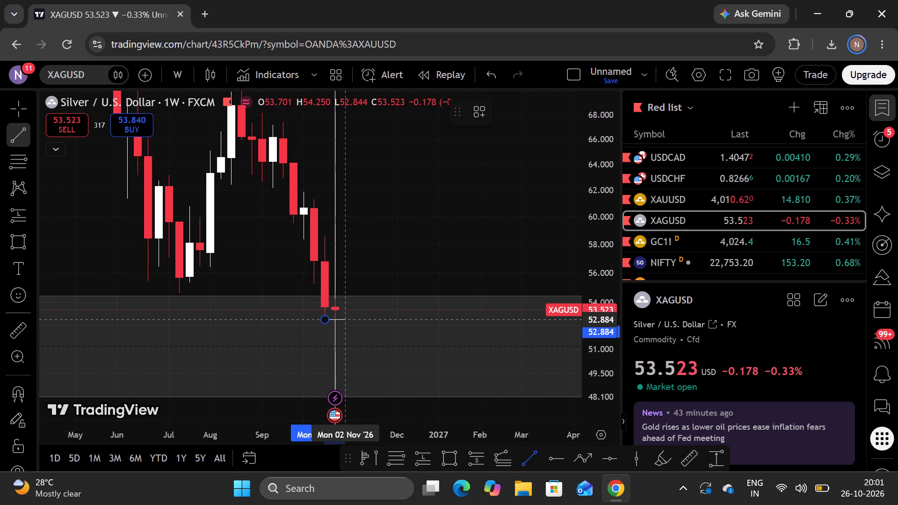
left_click(350, 319)
left_click(399, 256)
left_click_drag(399, 256, 402, 271)
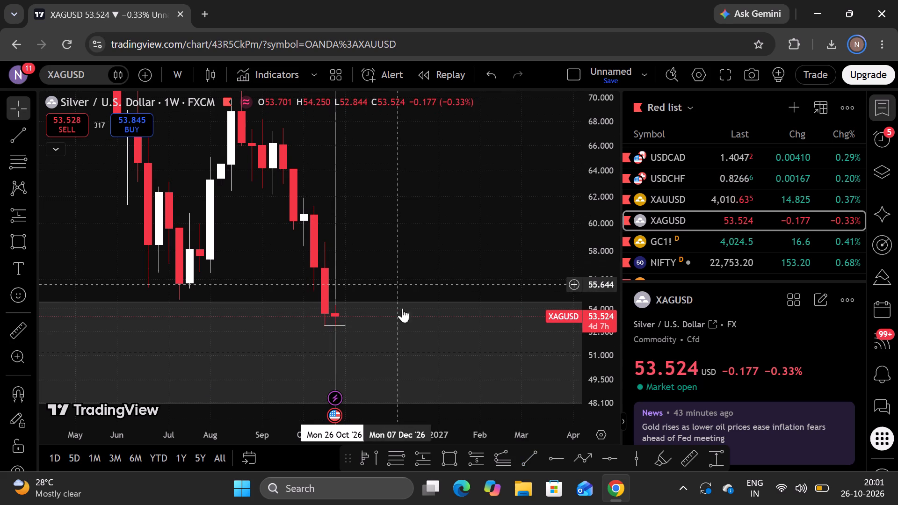
Draw a short horizontal trend line at the previous weekly candle's high, about 58.65, from 19 Oct to 16 Nov 2026.
left_click(527, 462)
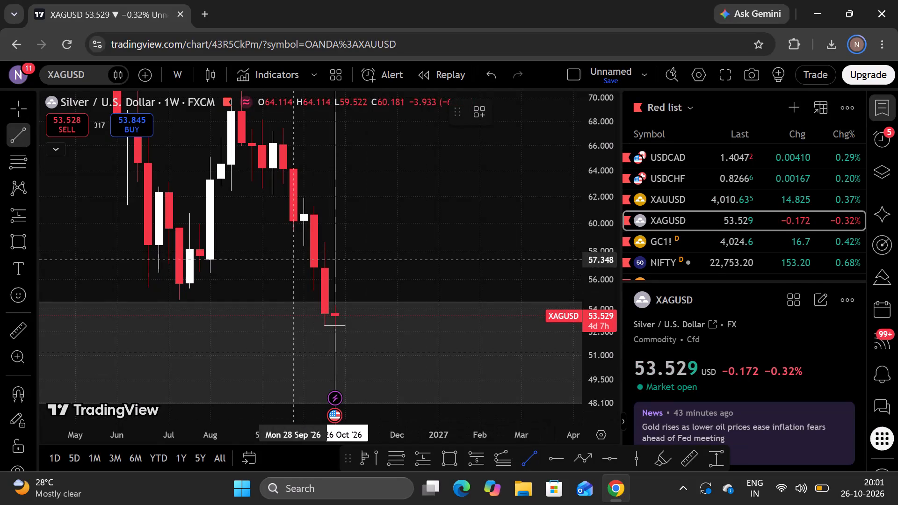
left_click(320, 242)
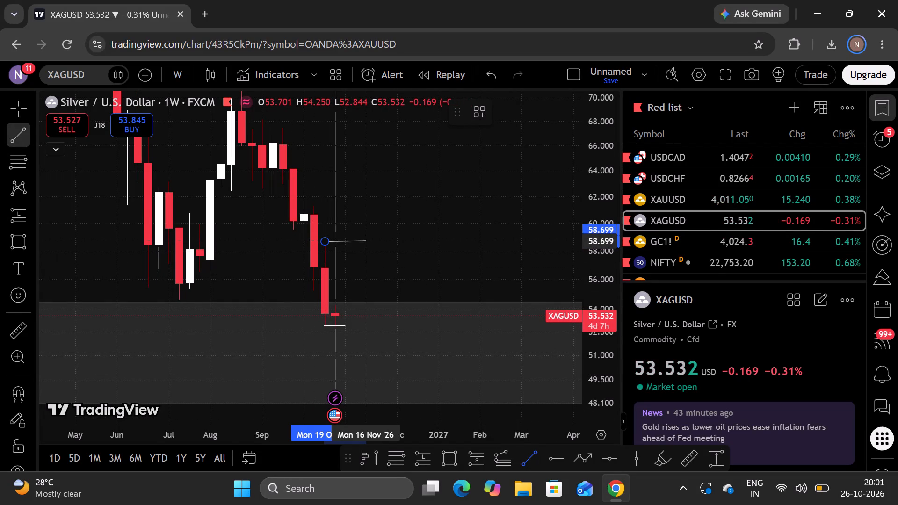
left_click(362, 242)
left_click(393, 251)
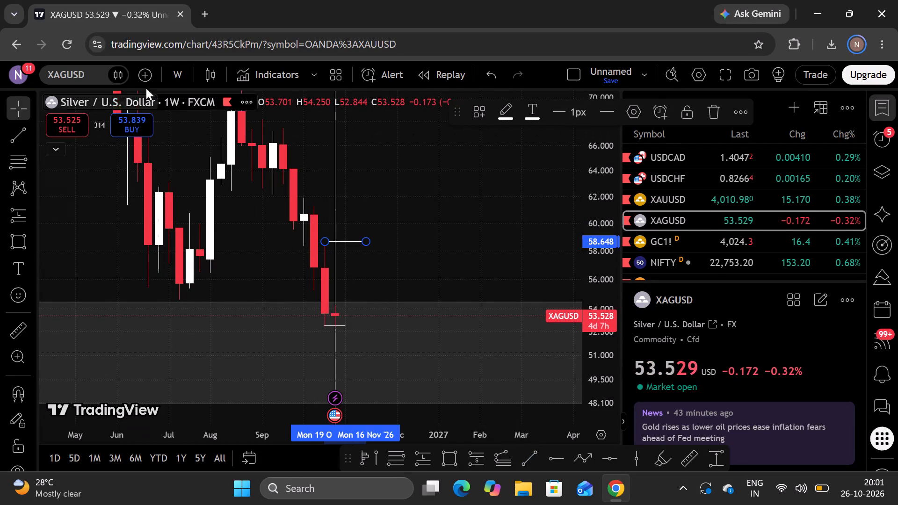
Switch the XAGUSD chart to the 4-hour interval.
left_click(183, 72)
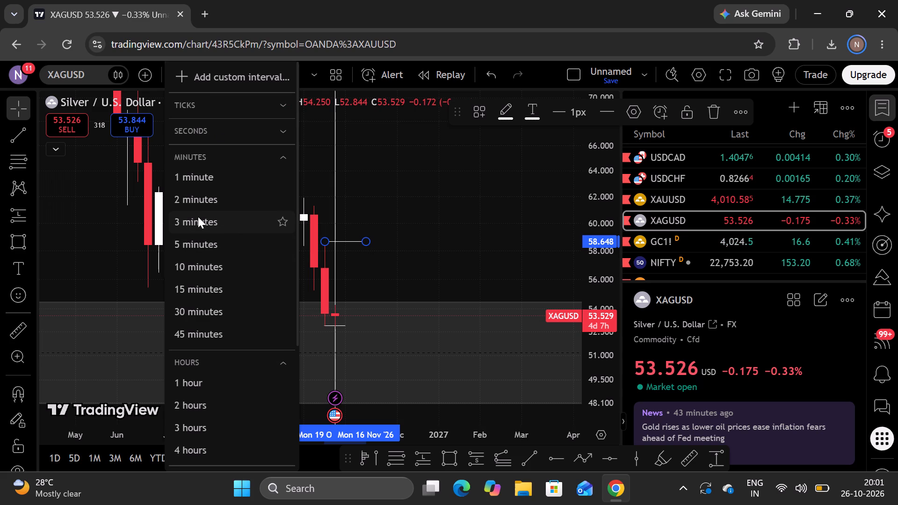
left_click(214, 451)
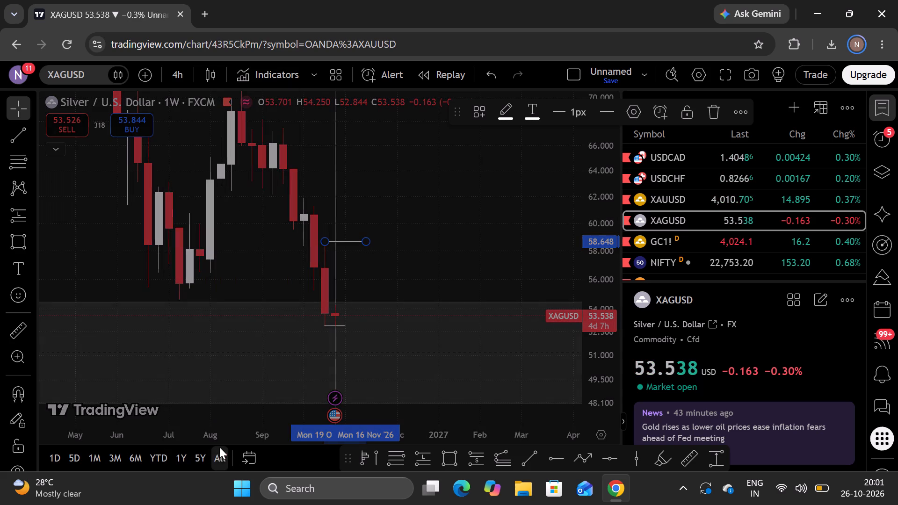
Examine the 4-hour XAGUSD candles of October 2026 between the two marked weekly high and low lines.
left_click_drag(335, 244, 463, 301)
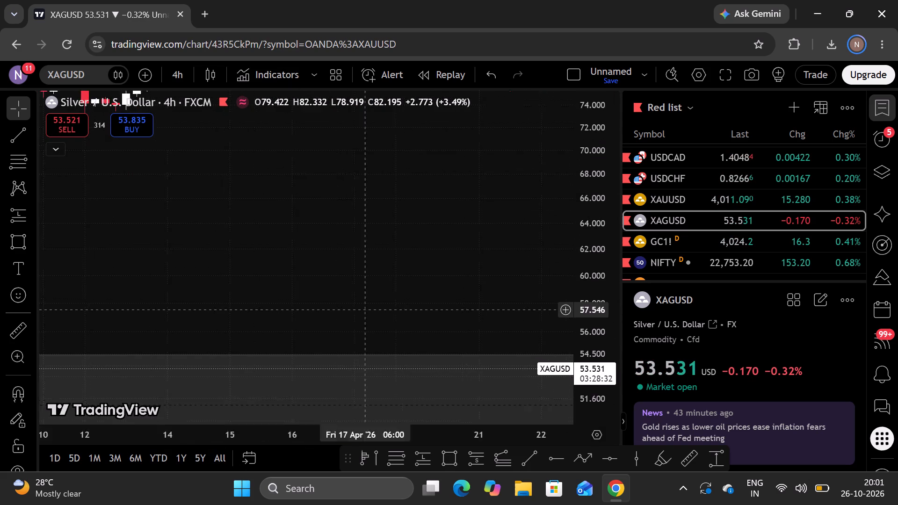
left_click_drag(463, 301, 480, 294)
scroll(448, 282, "down", 7)
left_click_drag(470, 252, 68, 359)
left_click_drag(355, 314, 0, 327)
left_click_drag(422, 269, 0, 355)
left_click_drag(396, 294, 47, 345)
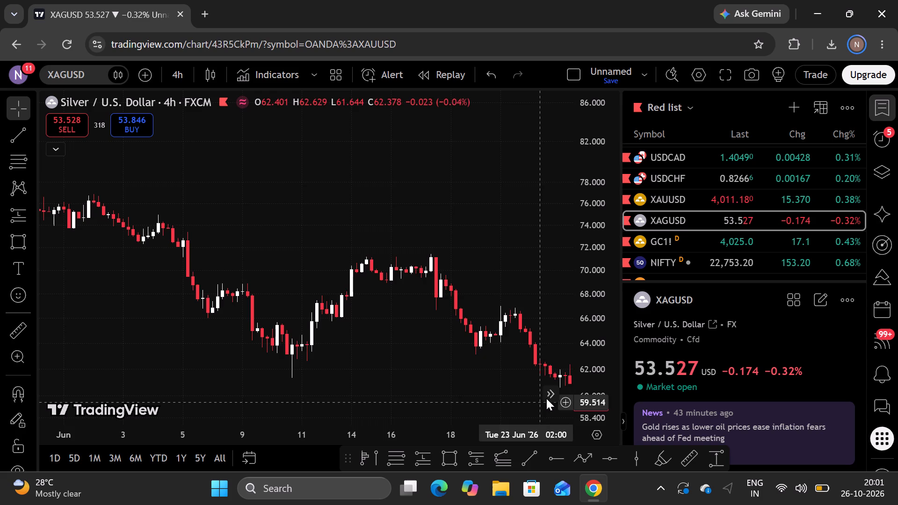
left_click(547, 398)
scroll(378, 365, "down", 5)
left_click_drag(379, 366, 294, 193)
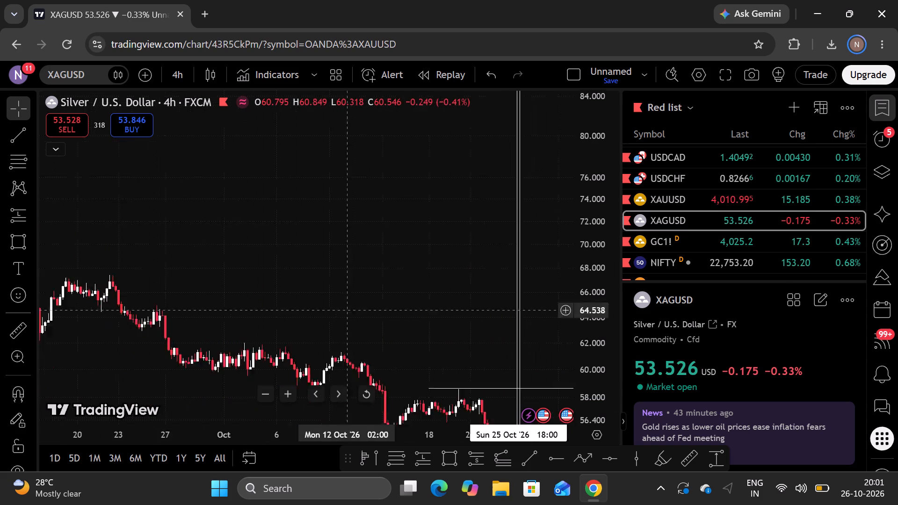
left_click_drag(294, 193, 251, 116)
left_click_drag(309, 227, 242, 264)
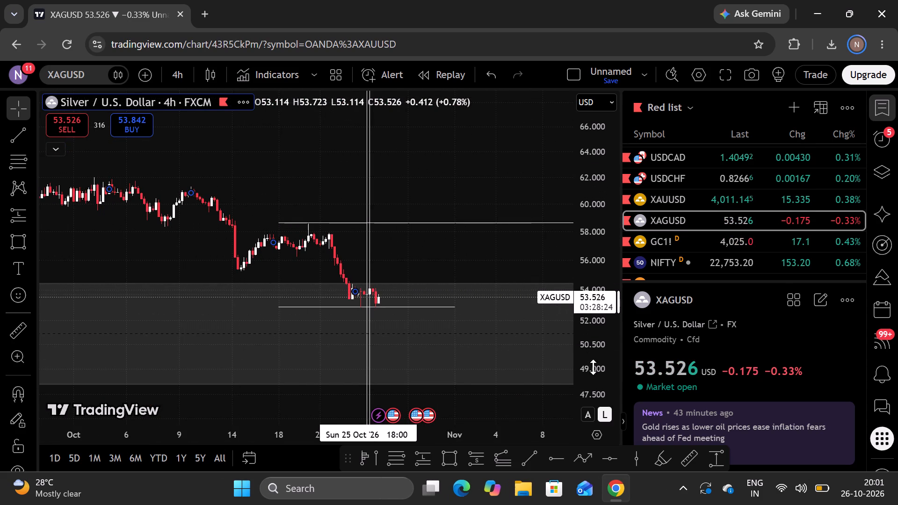
left_click_drag(607, 373, 577, 197)
left_click_drag(495, 281, 497, 265)
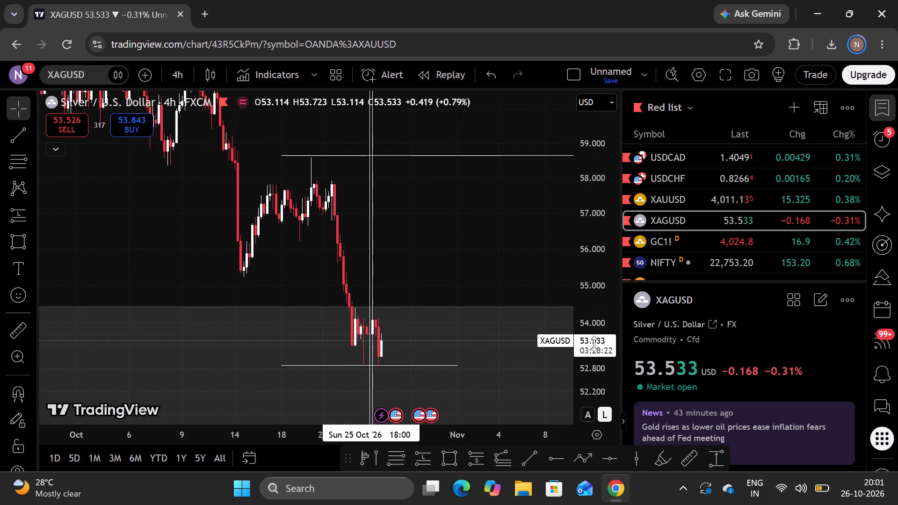
left_click_drag(599, 346, 602, 340)
scroll(476, 296, "up", 2)
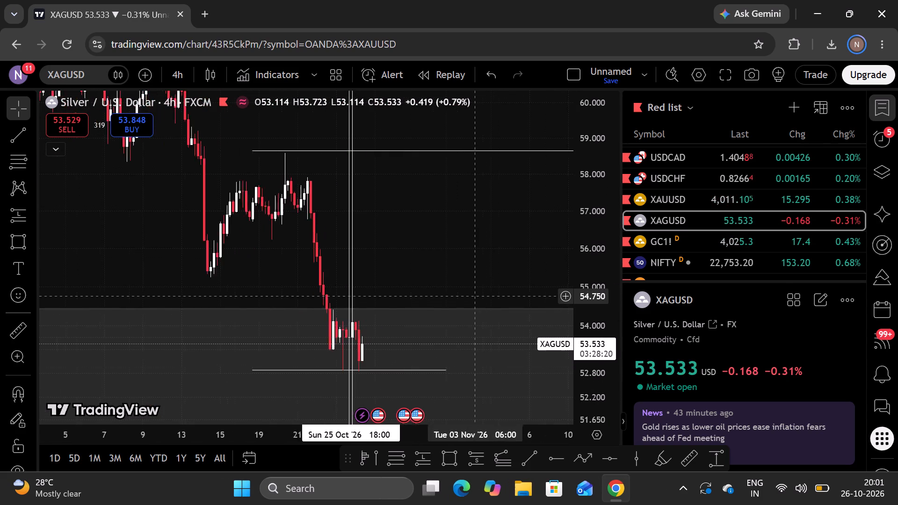
scroll(476, 296, "up", 2)
left_click_drag(339, 237, 432, 248)
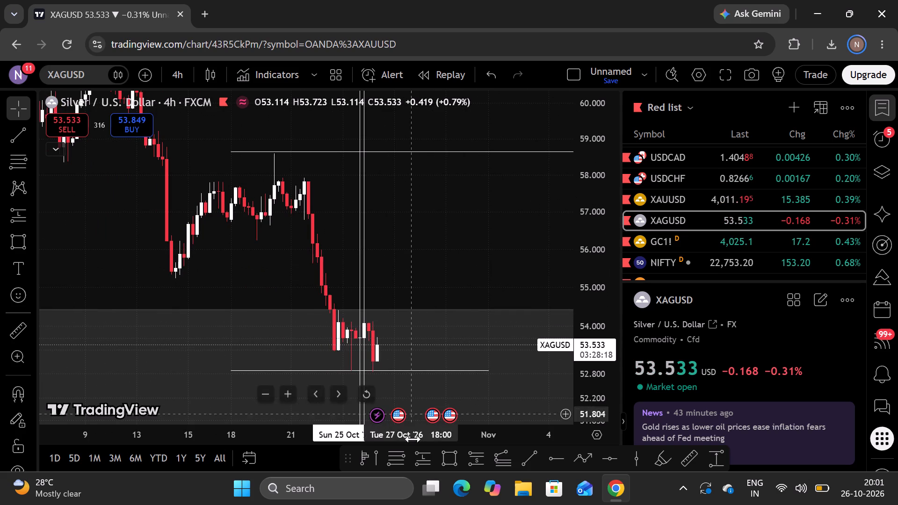
Draw a rectangle zone on the 4-hour XAGUSD chart from about 56.80 to 57.94, spanning 21 Oct to 4 Nov 2026.
left_click(454, 466)
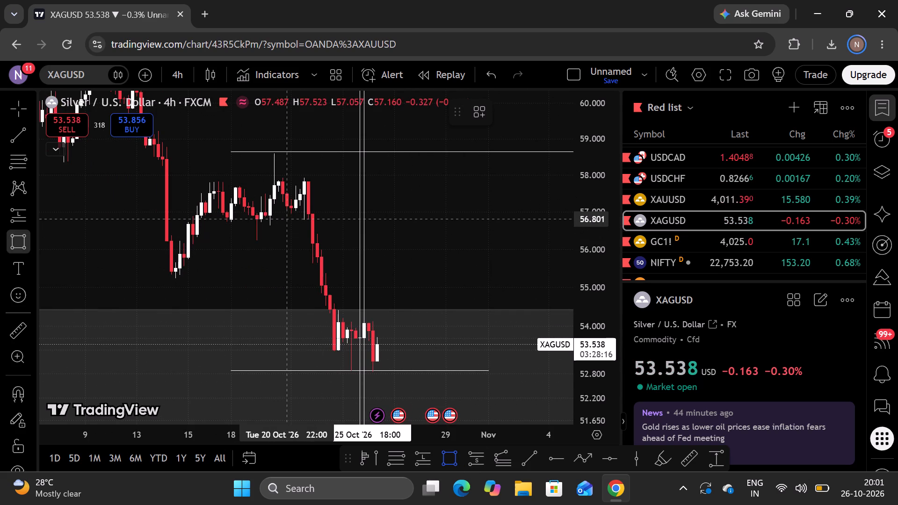
left_click(289, 219)
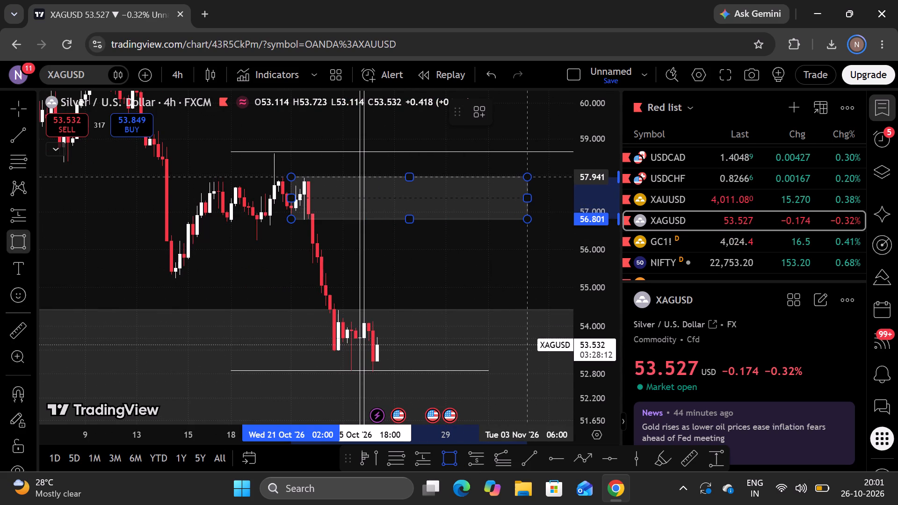
left_click(526, 177)
left_click_drag(524, 195, 565, 196)
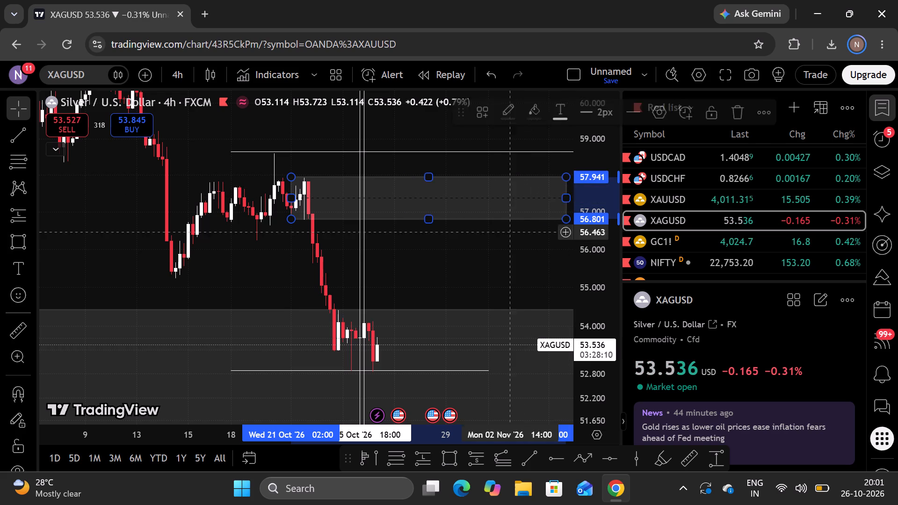
left_click(494, 253)
Switch the XAGUSD chart to the 1-hour interval.
left_click_drag(504, 257, 433, 253)
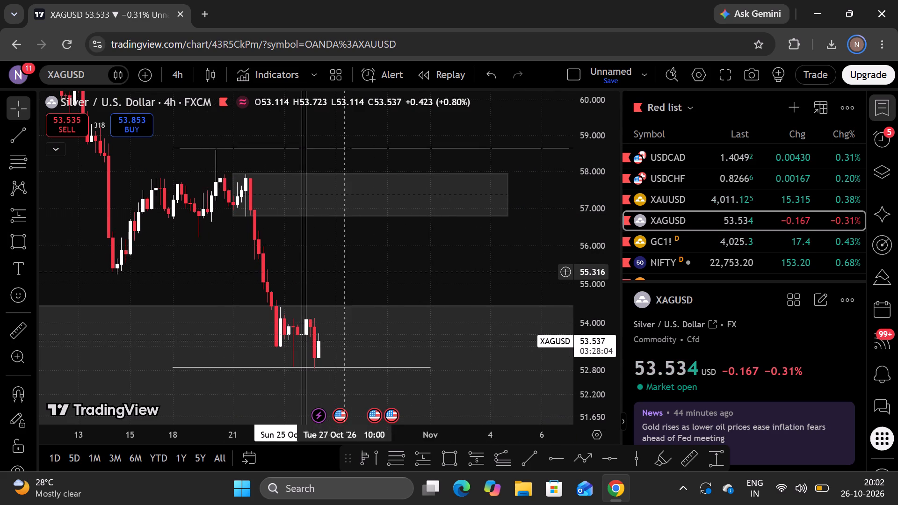
left_click_drag(396, 269, 395, 283)
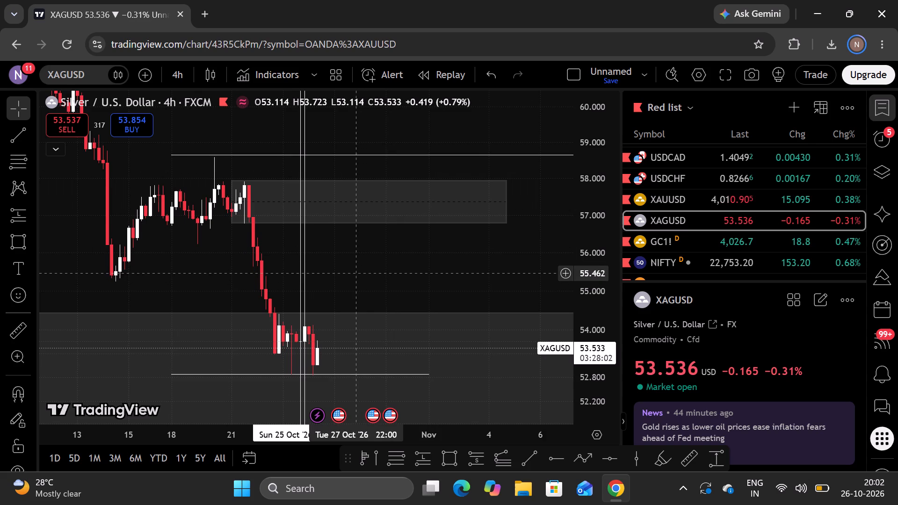
left_click(358, 273)
left_click(169, 73)
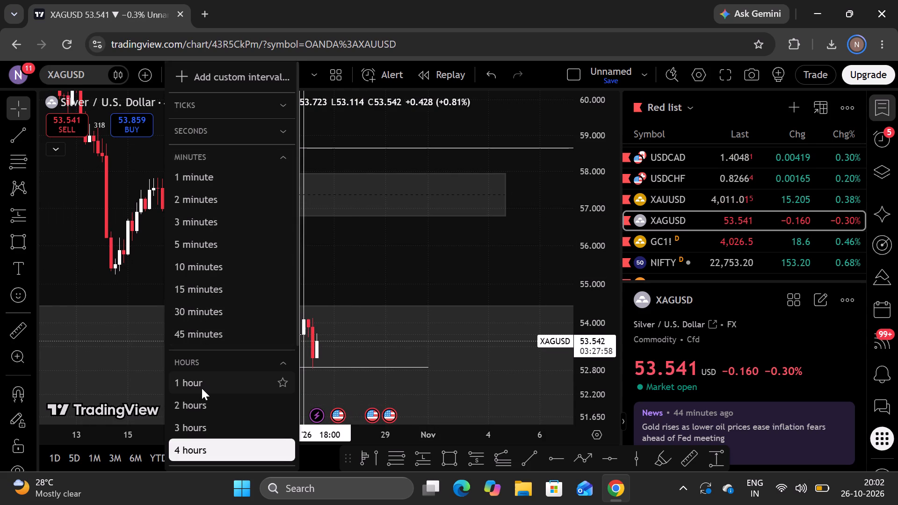
left_click(198, 385)
Narrow the upper rectangle zone by raising its lower edge to about 57.6 and starting it just before the 21 Oct swing high.
scroll(370, 279, "down", 5)
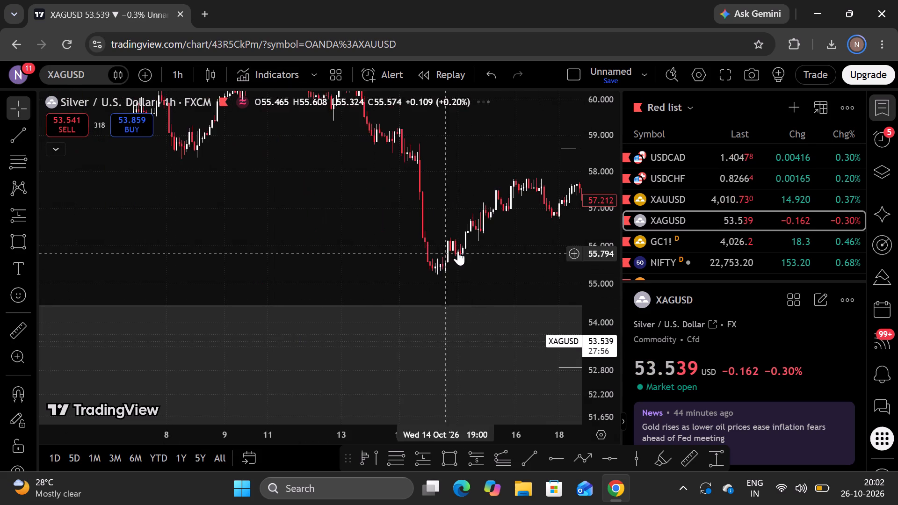
left_click_drag(458, 253, 60, 242)
scroll(152, 227, "down", 4)
left_click_drag(343, 244, 175, 231)
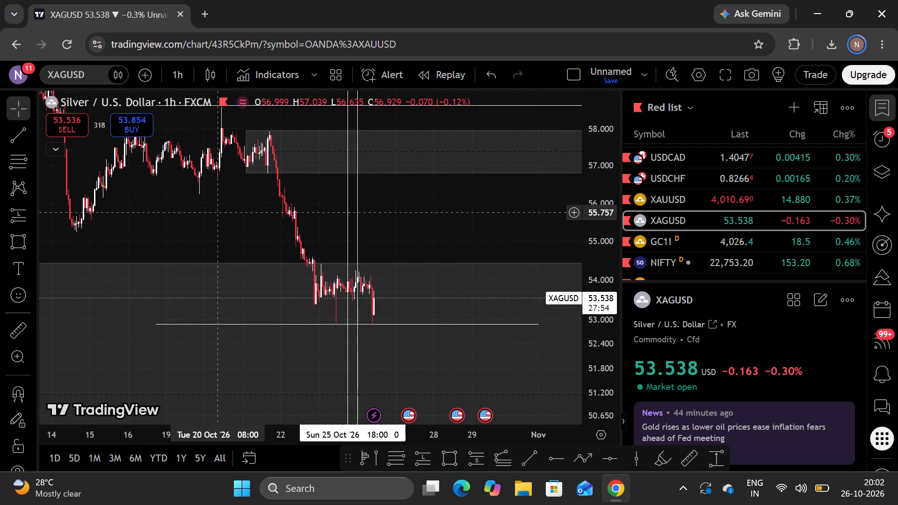
left_click_drag(217, 212, 196, 270)
left_click_drag(597, 288, 593, 155)
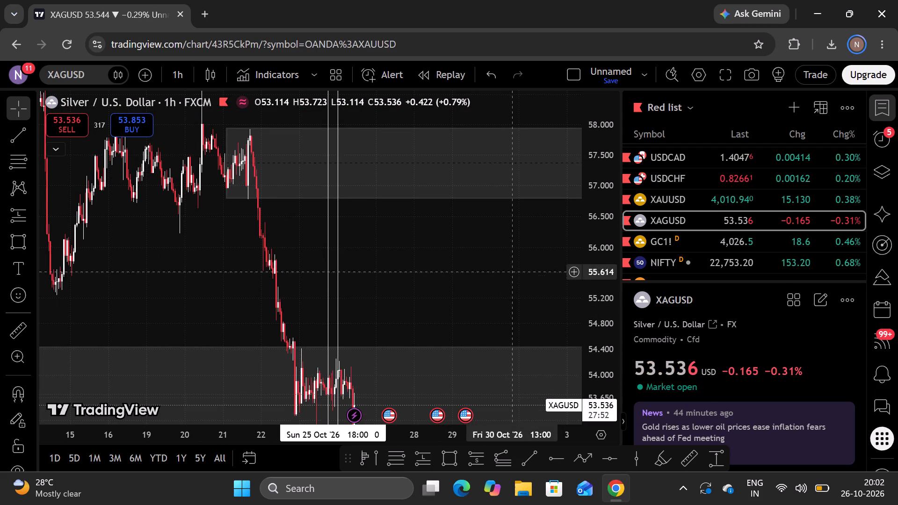
left_click_drag(494, 265, 494, 349)
scroll(459, 332, "up", 6)
left_click_drag(199, 319, 433, 332)
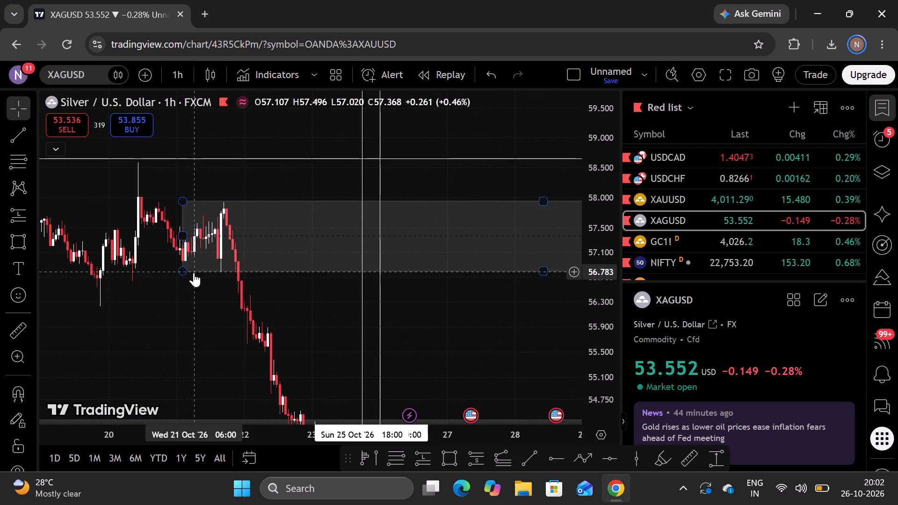
left_click_drag(182, 275, 203, 221)
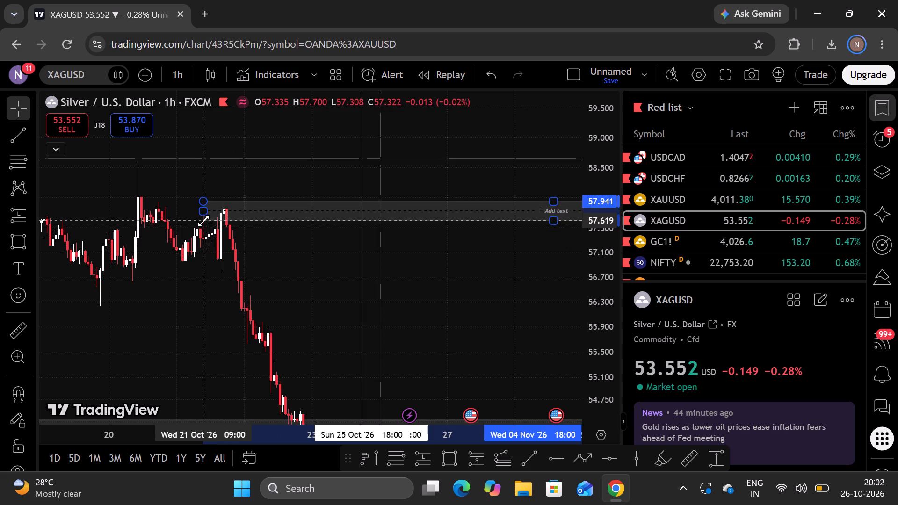
left_click_drag(203, 221, 216, 219)
left_click(246, 283)
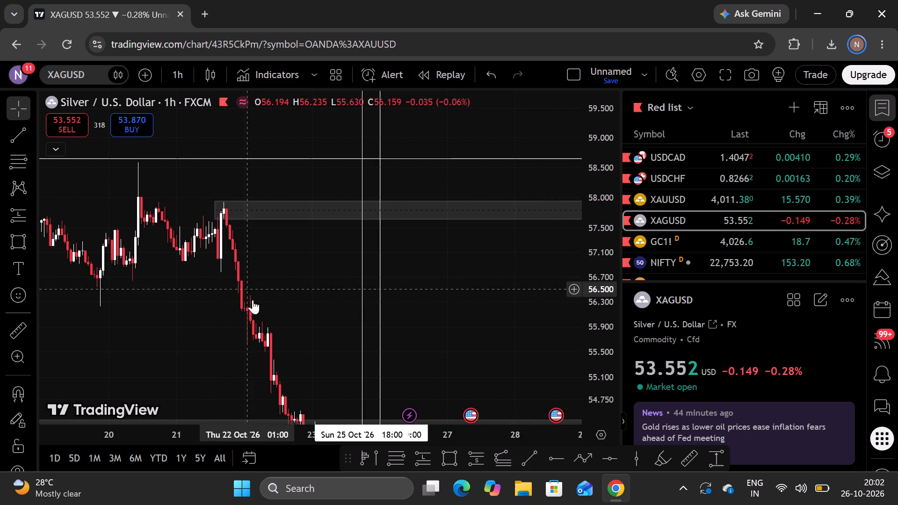
Examine the 1-hour XAGUSD candles of 22 to 26 October around the horizontal line marking the weekly low.
left_click_drag(266, 336, 232, 194)
left_click_drag(246, 289, 213, 164)
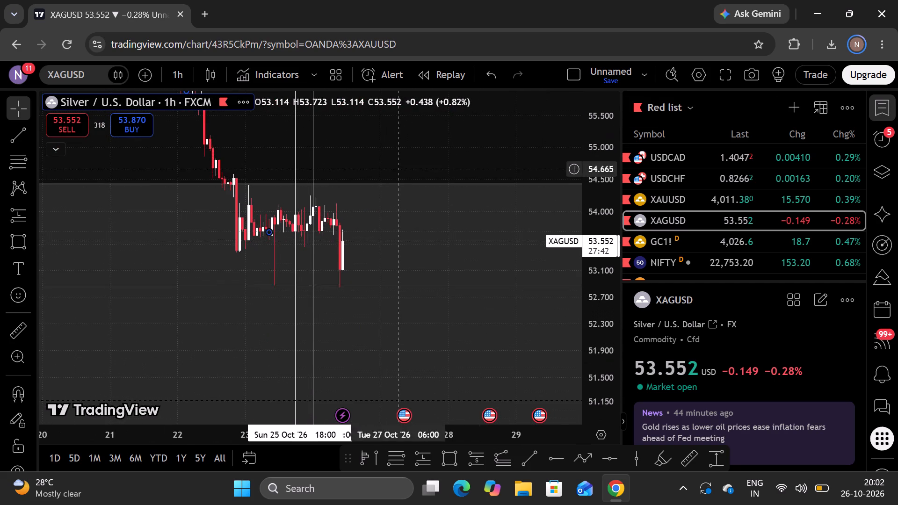
left_click_drag(451, 137, 446, 185)
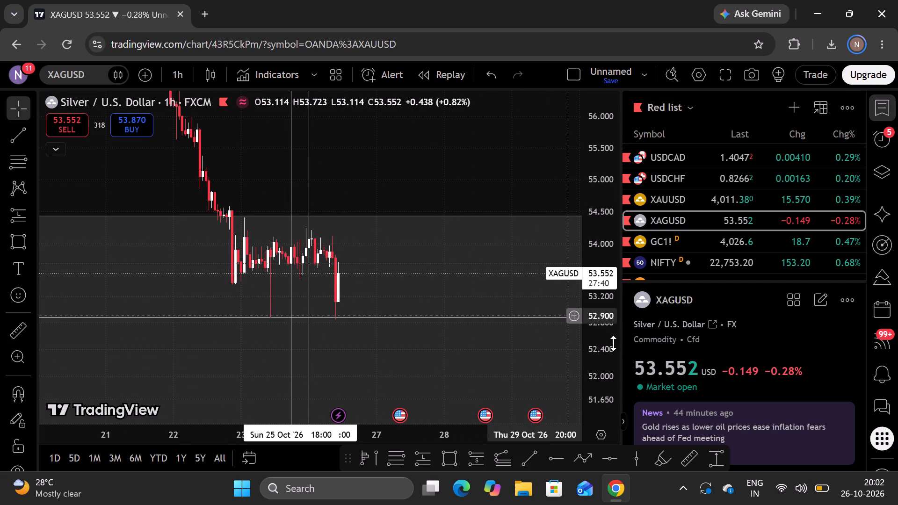
left_click_drag(608, 351, 568, 99)
left_click_drag(469, 130, 512, 64)
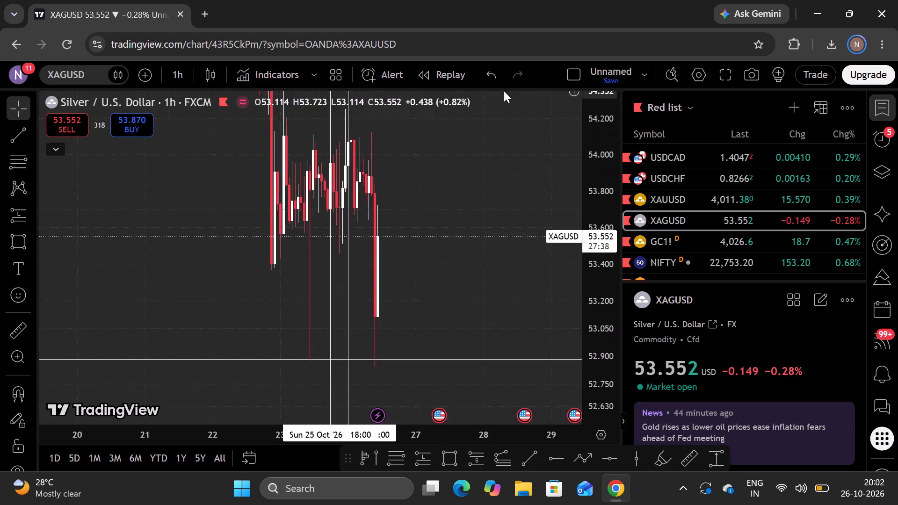
left_click(523, 90)
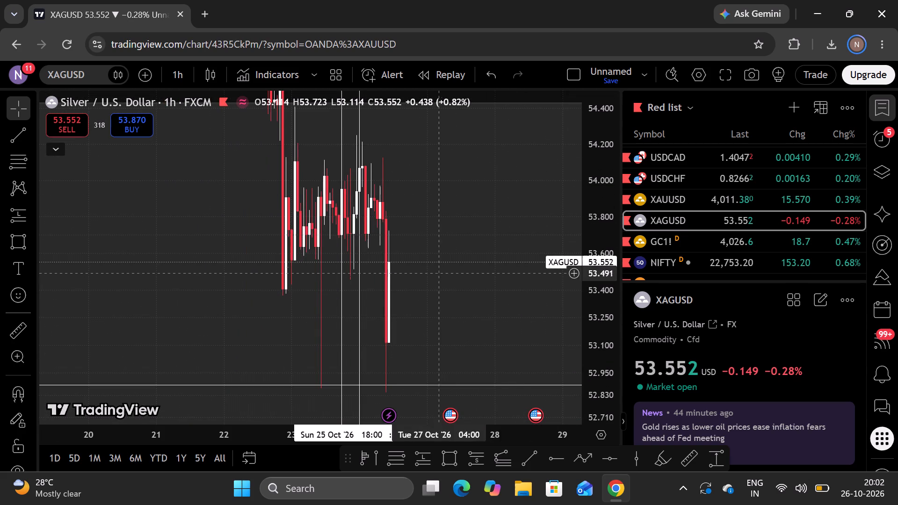
left_click(245, 383)
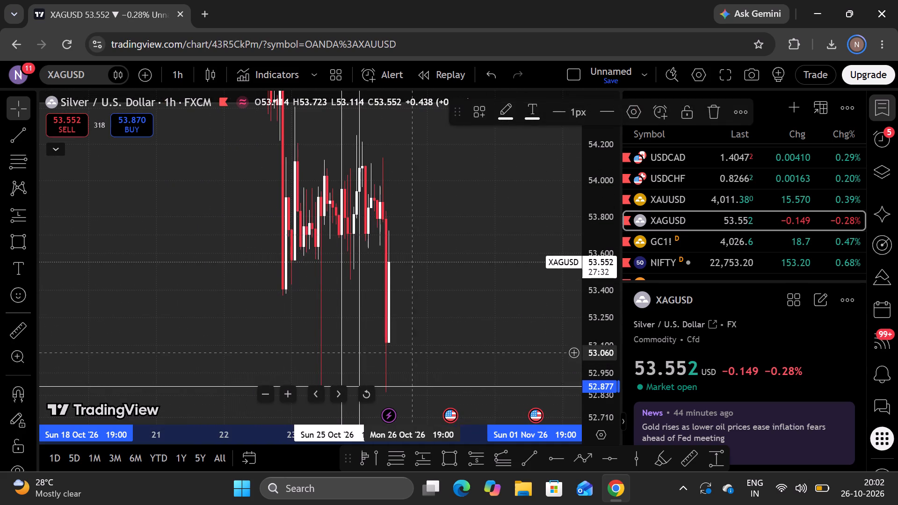
left_click_drag(438, 346, 470, 263)
left_click(265, 316)
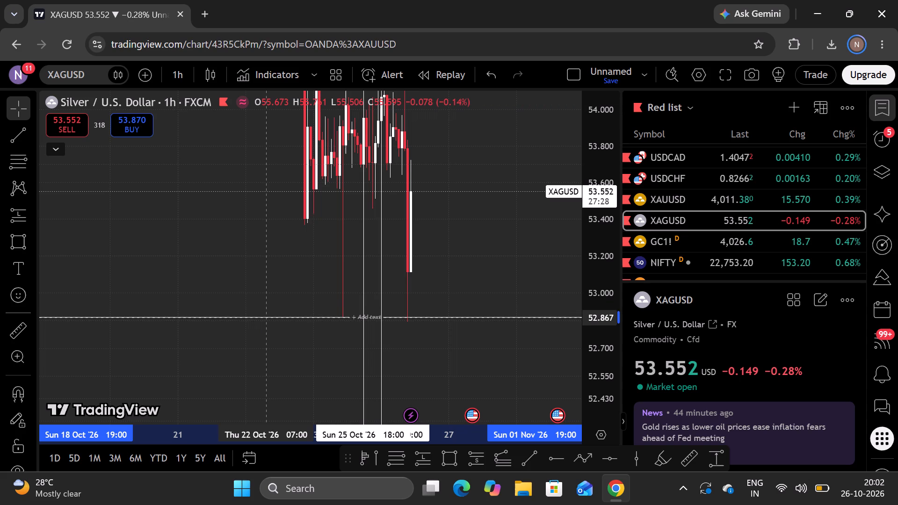
left_click(431, 366)
left_click_drag(433, 360, 427, 381)
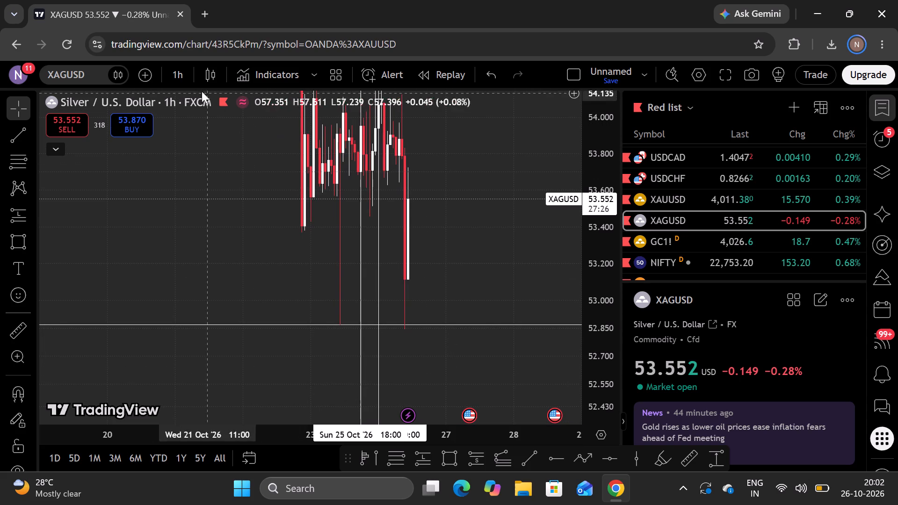
Switch the XAGUSD chart to the 15-minute interval.
left_click(193, 76)
left_click(186, 78)
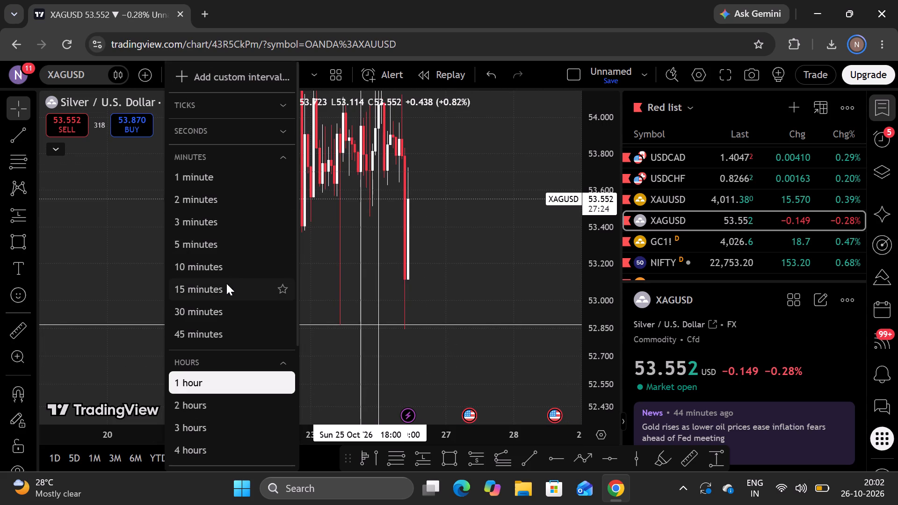
left_click(223, 289)
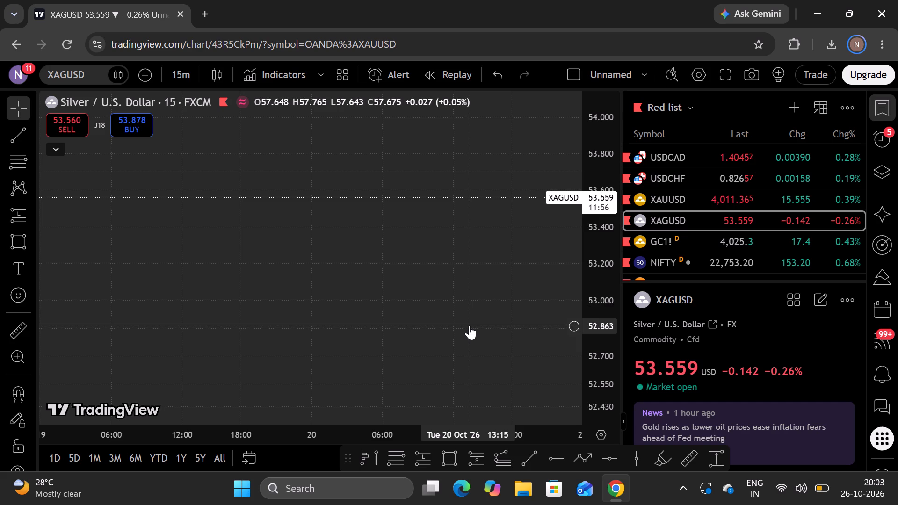
Examine the 15-minute XAGUSD price action from the upper supply zone down to the 26 Oct reaction at the weekly low line.
left_click_drag(427, 281, 454, 374)
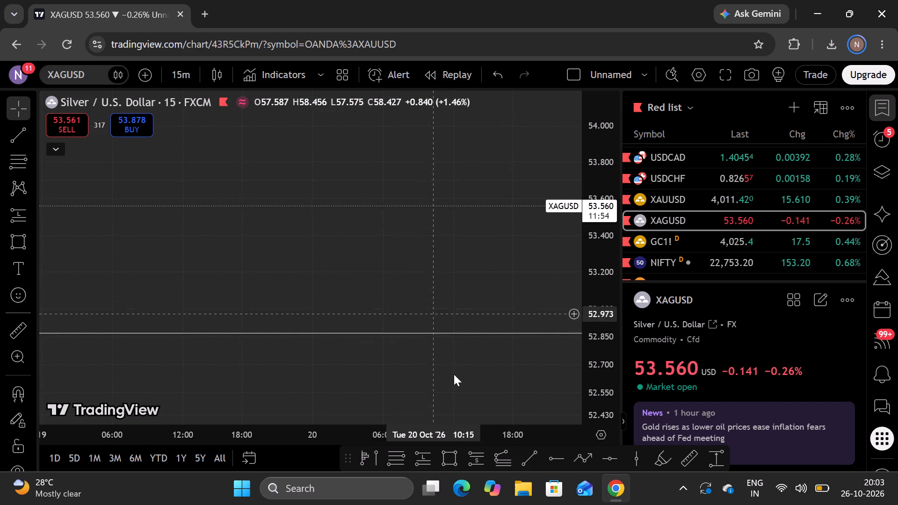
left_click_drag(454, 374, 458, 385)
scroll(462, 317, "down", 20)
scroll(462, 317, "down", 6)
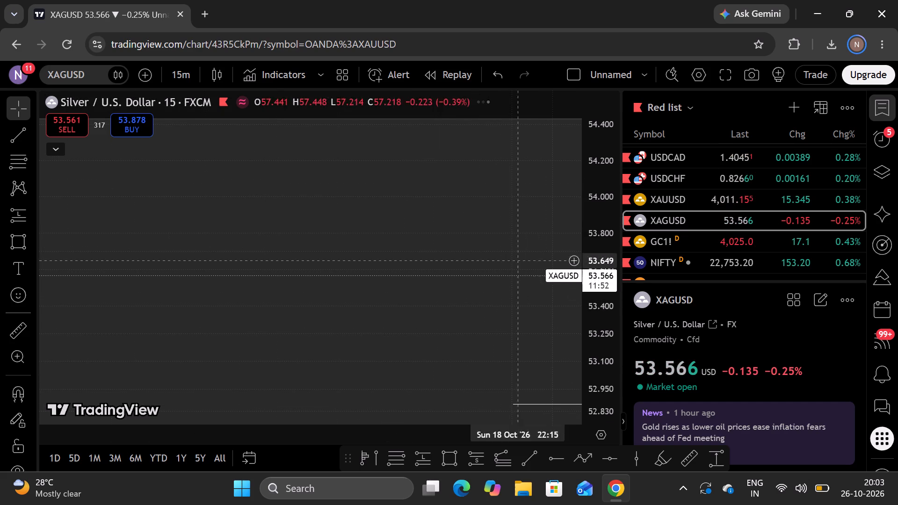
left_click_drag(600, 150, 608, 395)
left_click_drag(532, 167, 217, 248)
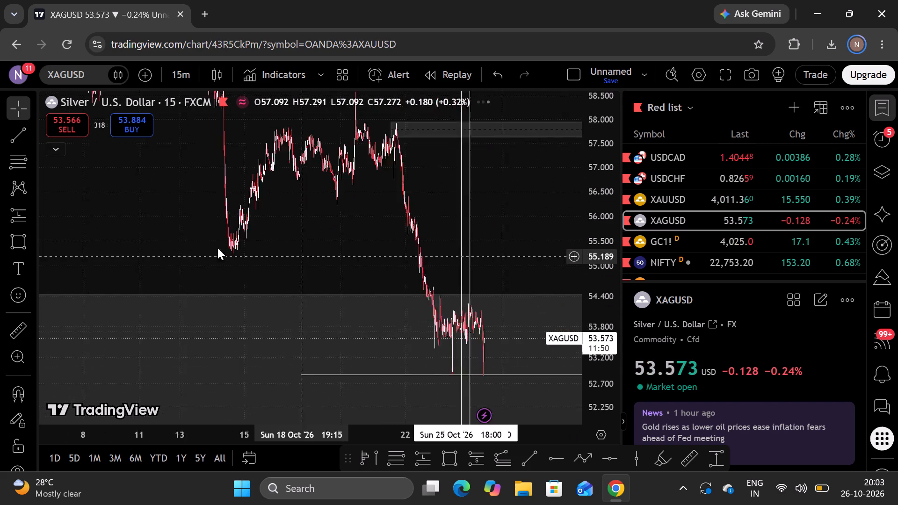
left_click_drag(217, 248, 188, 235)
left_click_drag(292, 227, 211, 182)
scroll(312, 246, "up", 6)
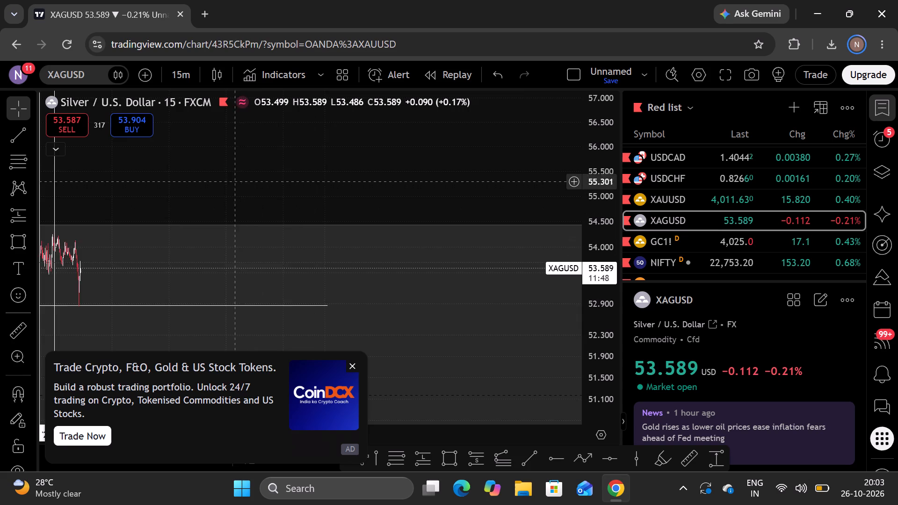
left_click_drag(228, 180, 487, 155)
left_click(355, 367)
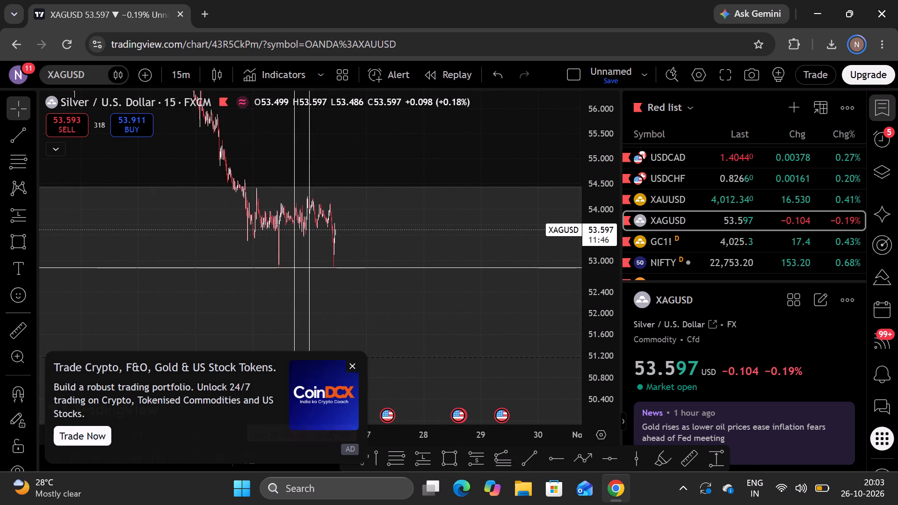
left_click_drag(618, 377, 617, 160)
scroll(457, 349, "up", 6)
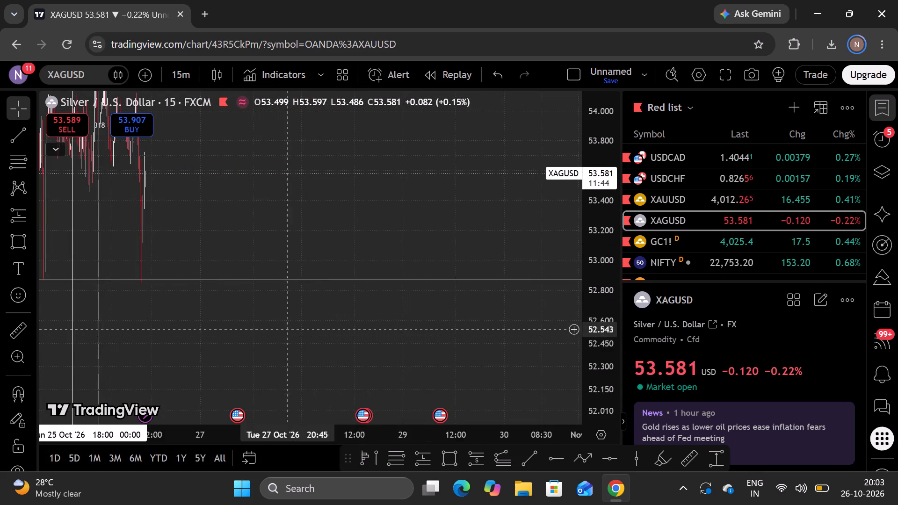
left_click_drag(280, 338, 473, 348)
scroll(432, 354, "up", 6)
left_click_drag(251, 330, 481, 358)
scroll(442, 359, "up", 5)
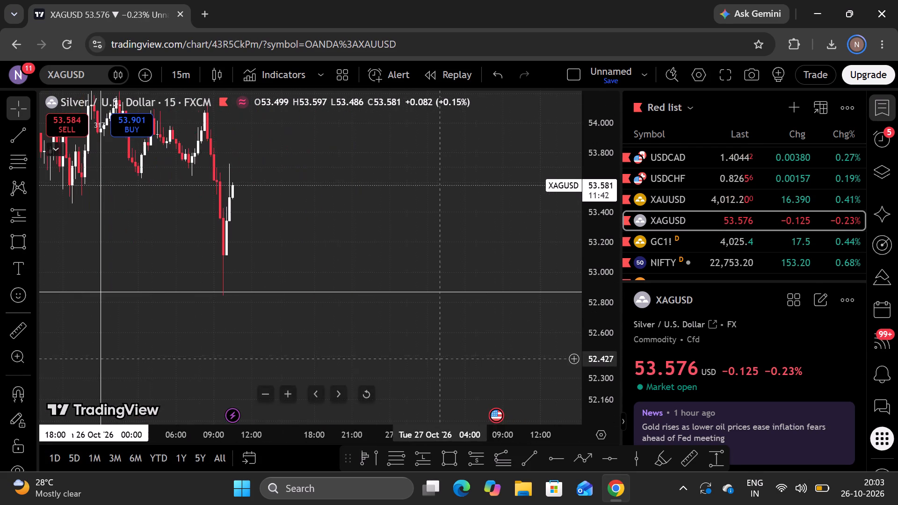
left_click_drag(303, 350, 475, 389)
scroll(459, 348, "up", 3)
left_click_drag(391, 245, 383, 297)
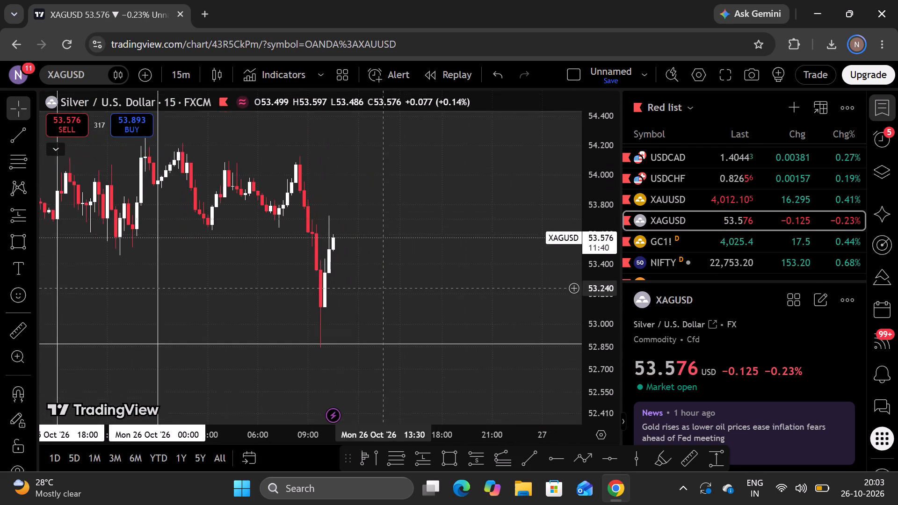
left_click_drag(383, 297, 383, 298)
scroll(383, 295, "down", 2)
left_click_drag(418, 310, 420, 294)
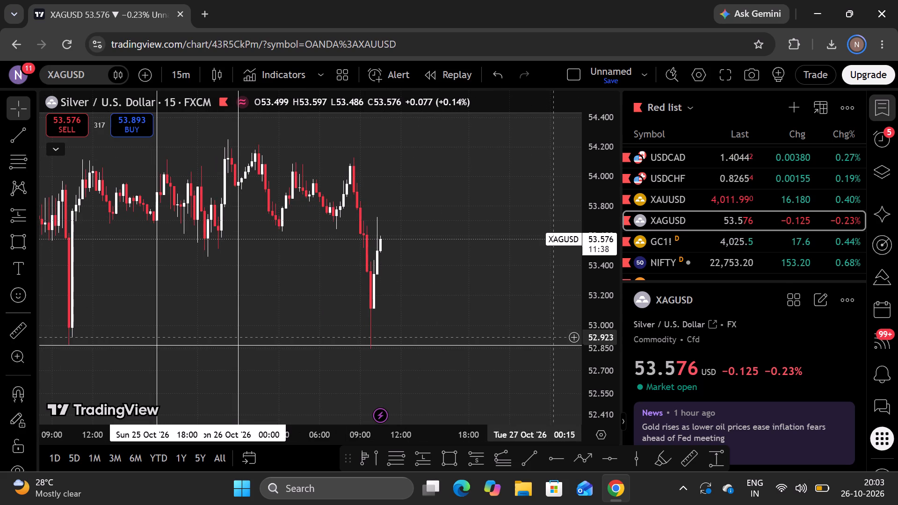
Draw a rectangle zone on the 15-minute chart from about 53.43 to 53.11, spanning 26 Oct 09:30 to 27 Oct 02:00.
left_click_drag(606, 350, 598, 239)
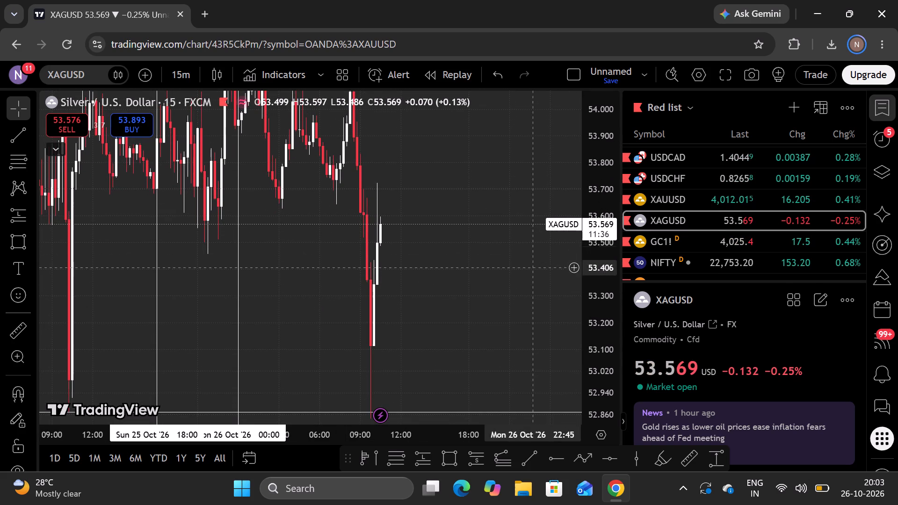
scroll(463, 327, "down", 2)
scroll(456, 328, "up", 5)
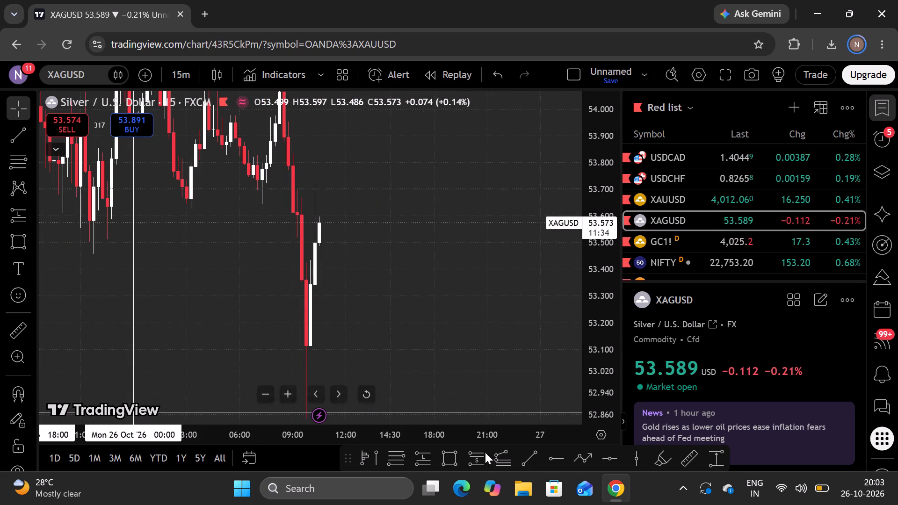
left_click(446, 456)
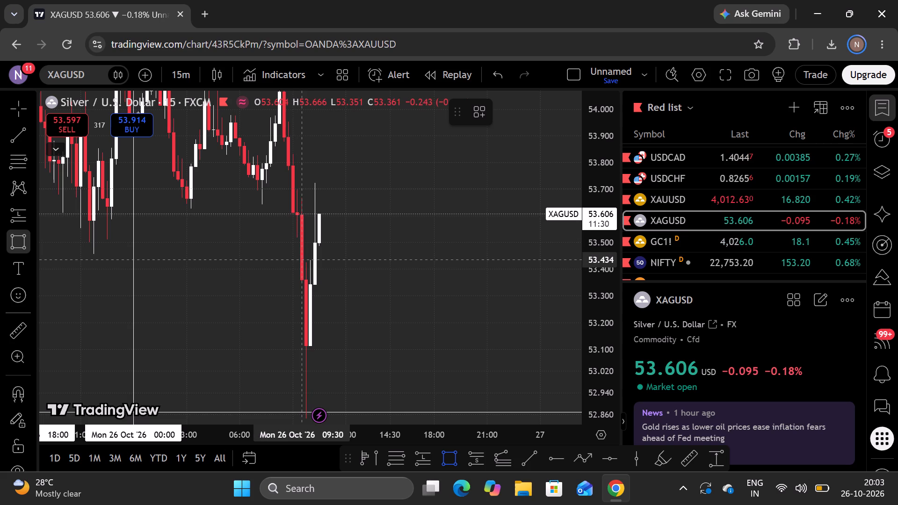
left_click(300, 260)
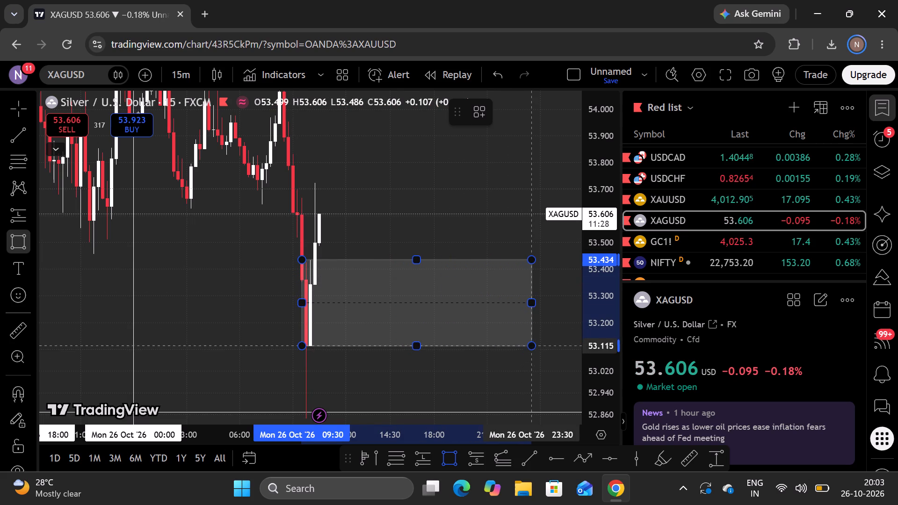
left_click(537, 346)
left_click_drag(536, 304, 564, 296)
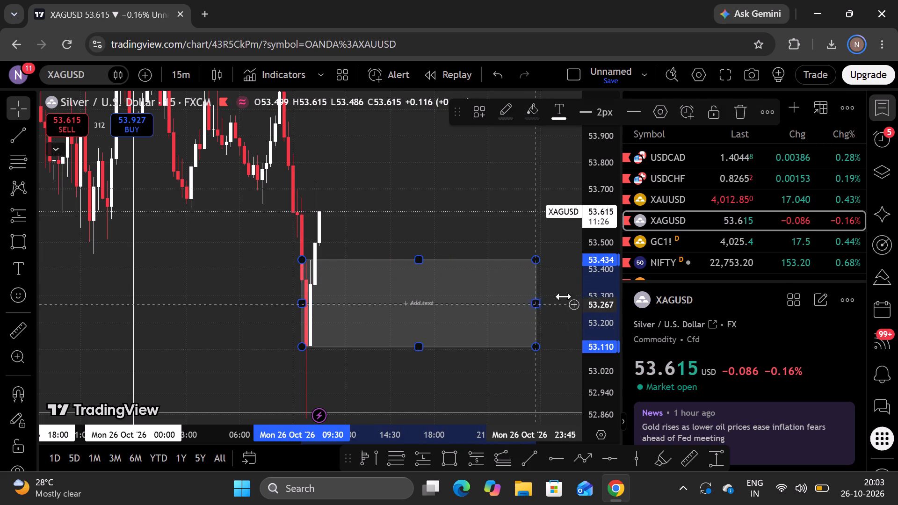
left_click_drag(564, 296, 577, 292)
Switch the XAGUSD chart to the 5-minute interval.
left_click(177, 74)
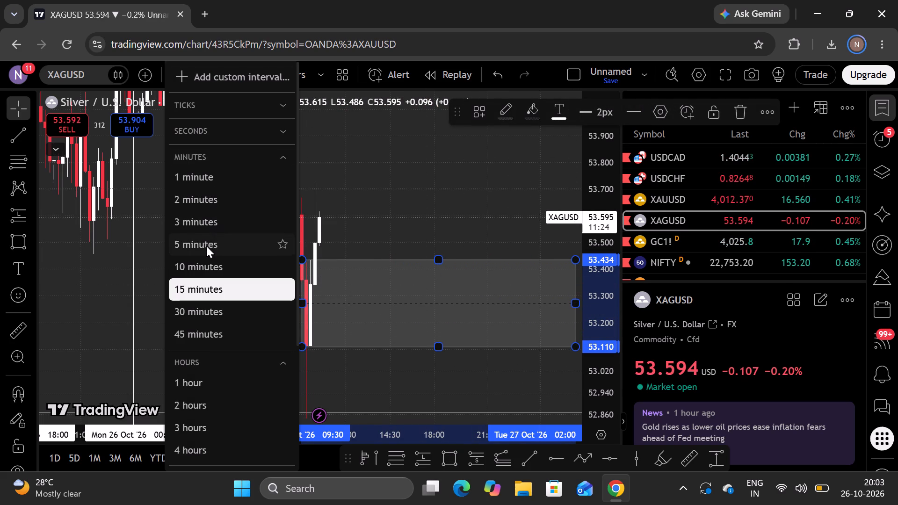
left_click(206, 244)
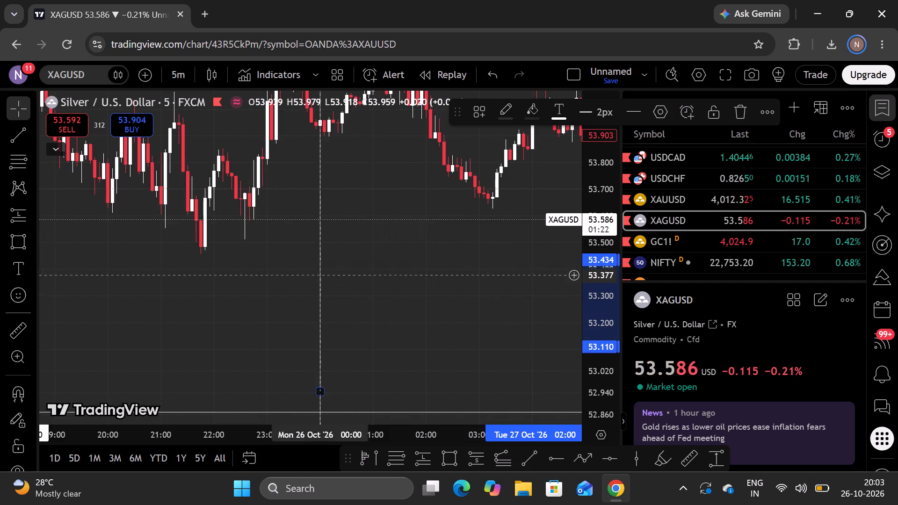
Narrow the new rectangle zone by starting it at about 09:55 on 26 Oct and raising its lower edge to about 53.27.
left_click_drag(462, 287, 104, 300)
left_click_drag(323, 320, 152, 310)
left_click_drag(208, 326, 116, 295)
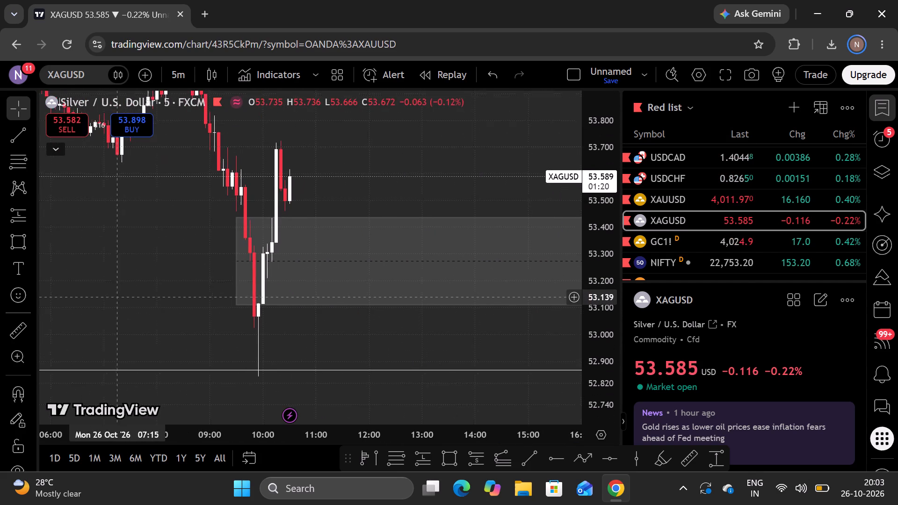
left_click_drag(116, 295, 114, 294)
left_click_drag(216, 327, 116, 302)
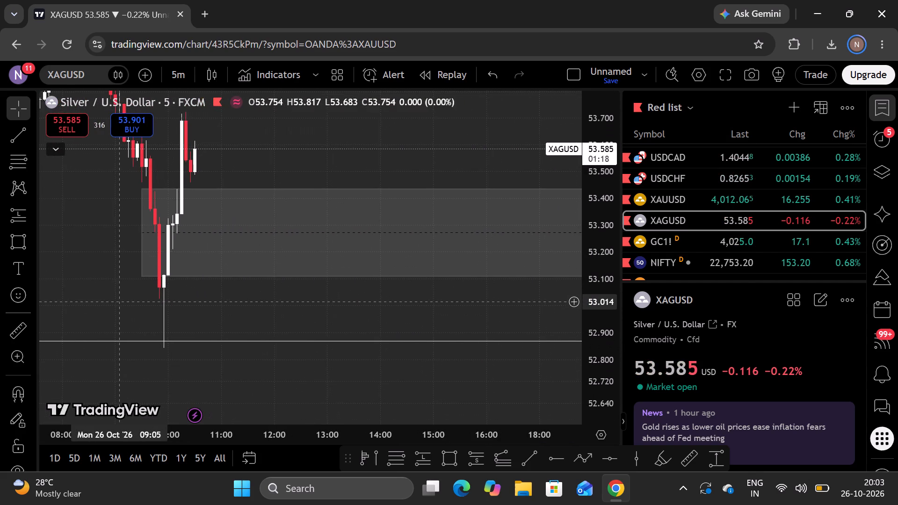
left_click_drag(119, 302, 138, 335)
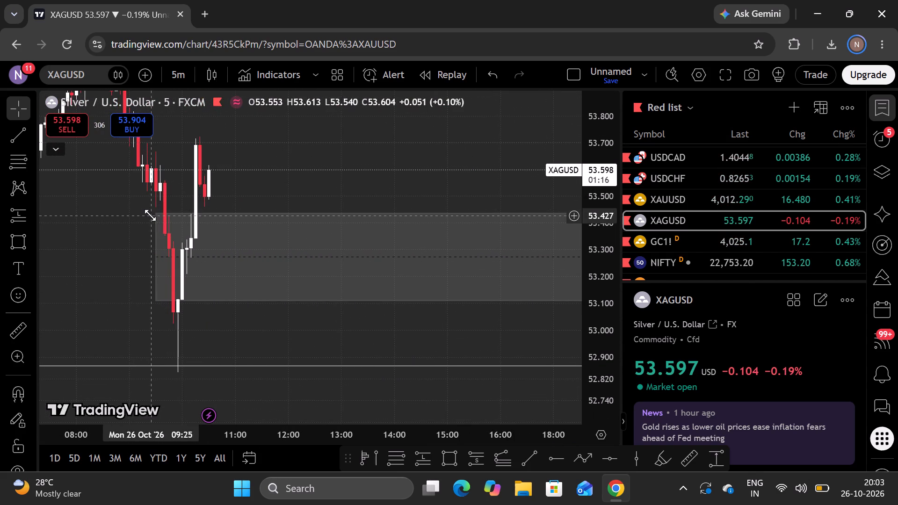
left_click_drag(151, 215, 181, 212)
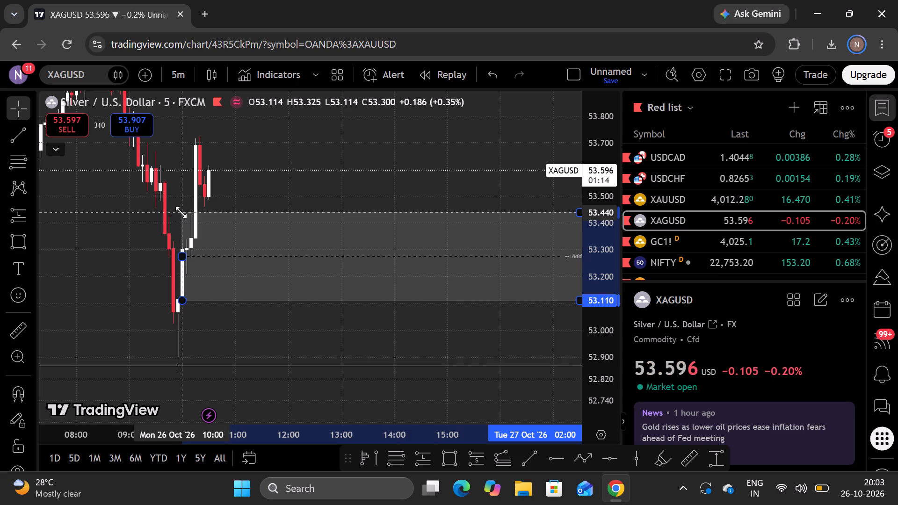
left_click_drag(181, 212, 173, 214)
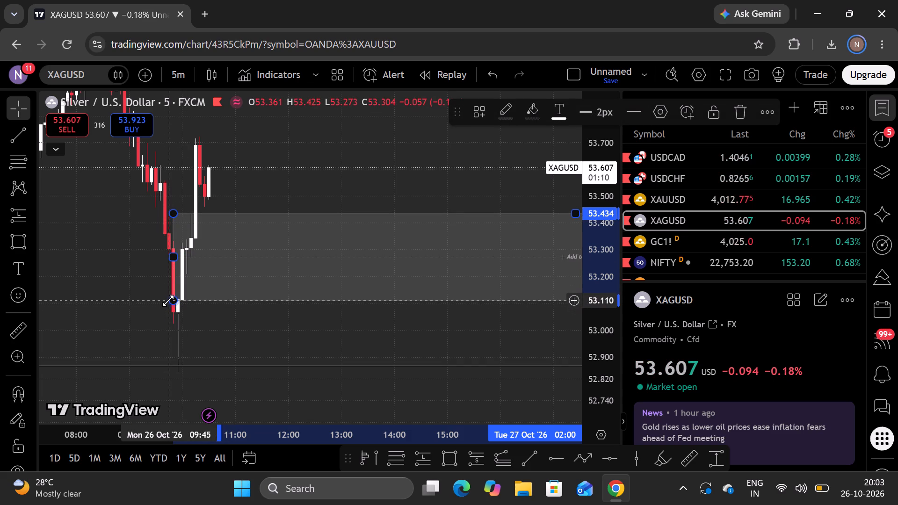
left_click_drag(146, 306, 133, 307)
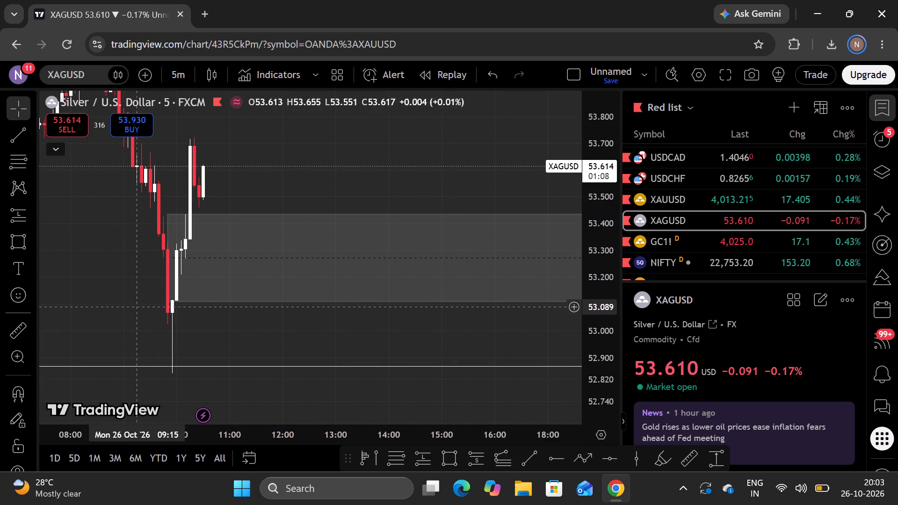
left_click_drag(165, 304, 164, 304)
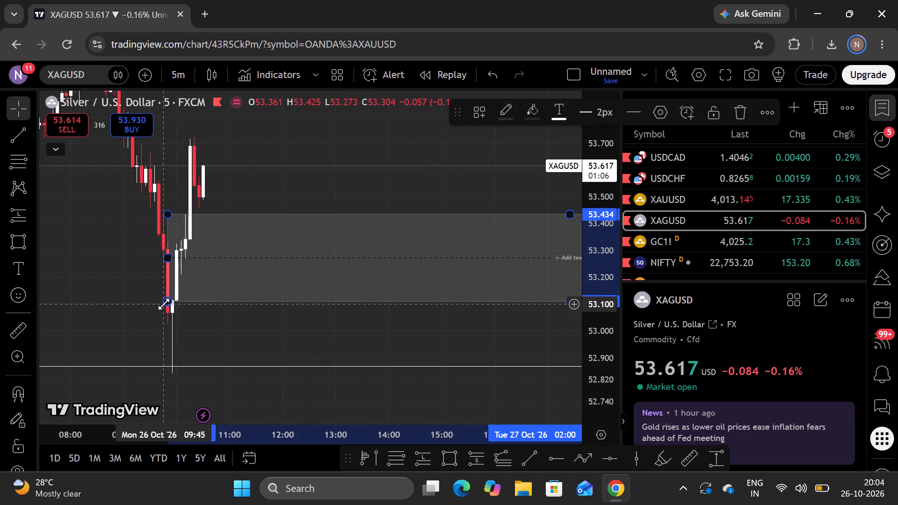
left_click_drag(164, 304, 171, 259)
left_click(134, 282)
left_click_drag(134, 281, 114, 306)
scroll(125, 297, "down", 4)
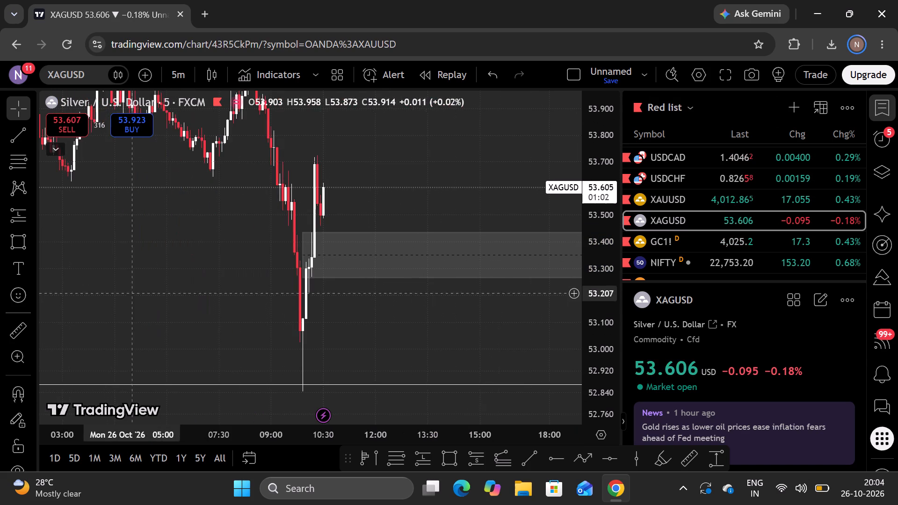
Shorten the refined rectangle zone so that it ends at the latest 5-minute candle, about 10:30 on 26 Oct.
left_click_drag(179, 312, 0, 311)
left_click_drag(437, 308, 156, 331)
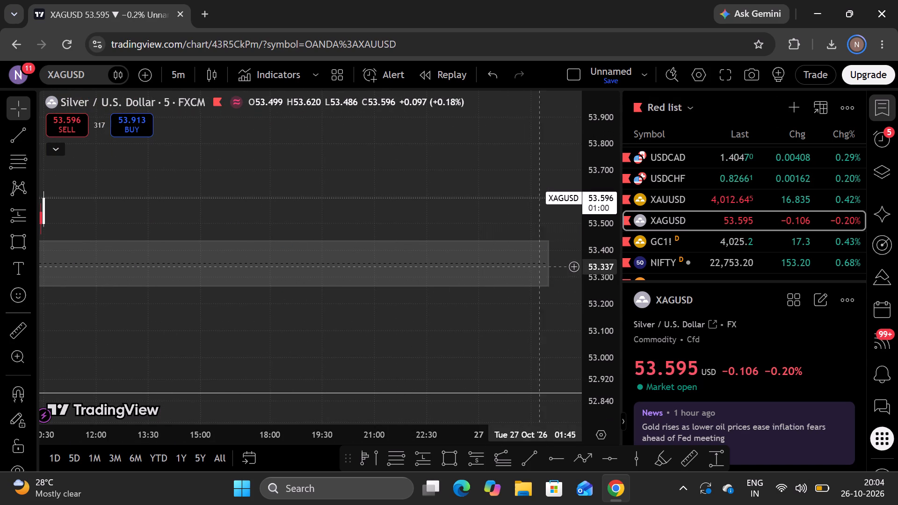
left_click_drag(549, 265, 44, 289)
left_click_drag(87, 303, 308, 306)
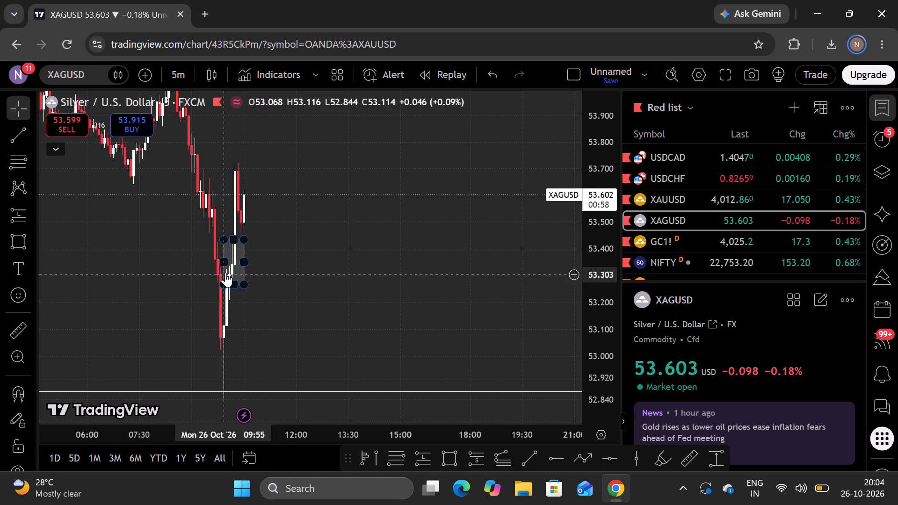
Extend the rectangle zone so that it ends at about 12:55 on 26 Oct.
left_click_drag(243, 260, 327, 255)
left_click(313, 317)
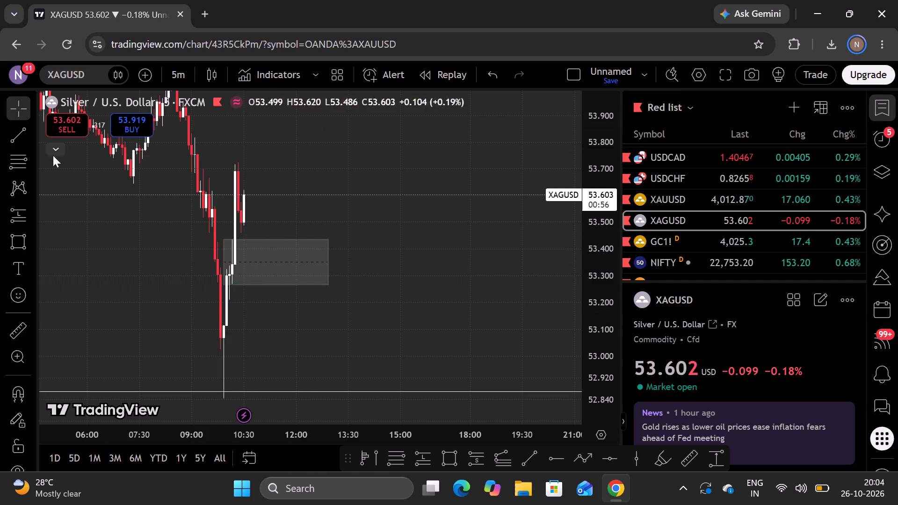
Show the Shaakuni Levels & OB indicator and examine its order blocks around the recent XAGUSD price action.
left_click(55, 147)
left_click(436, 148)
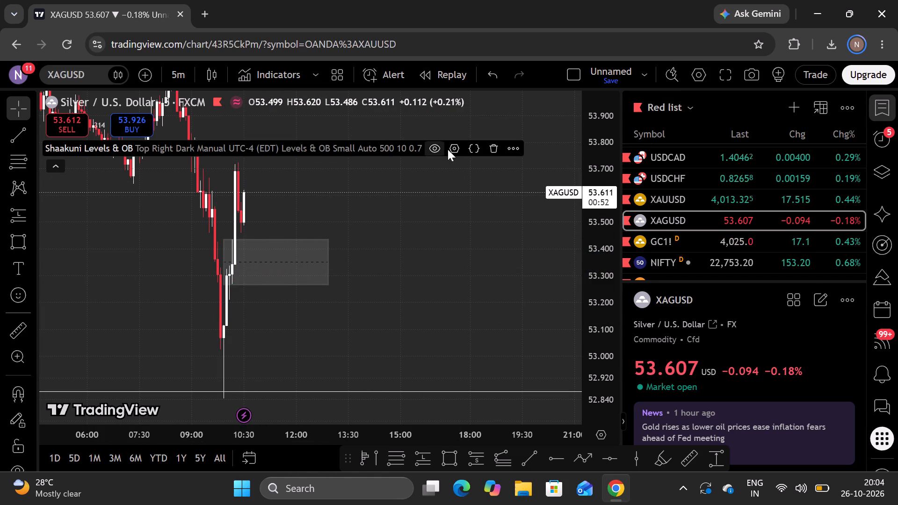
left_click(64, 166)
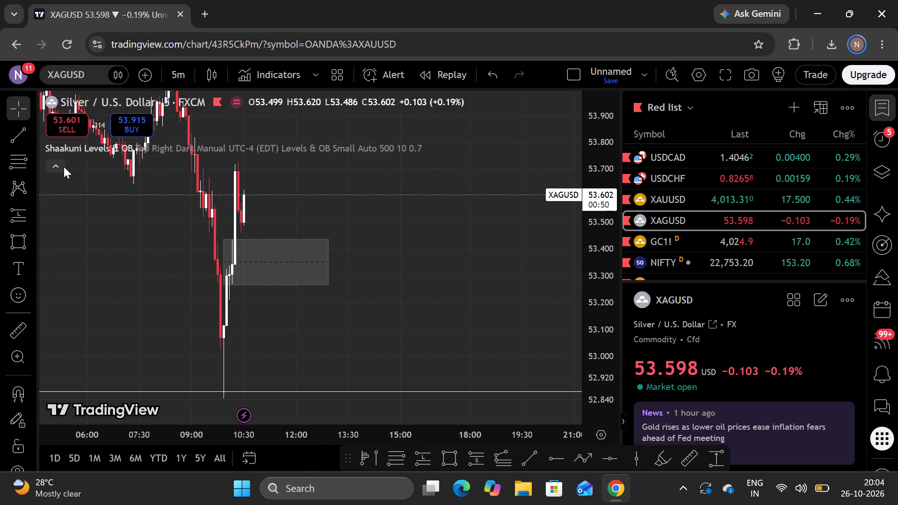
left_click(398, 183)
left_click_drag(496, 118, 490, 184)
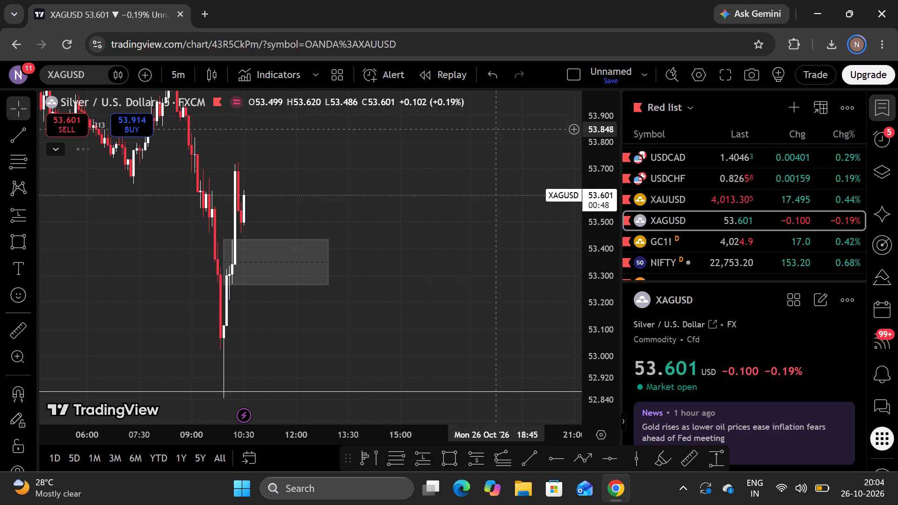
left_click_drag(490, 184, 471, 281)
left_click_drag(464, 179, 456, 242)
left_click(418, 184)
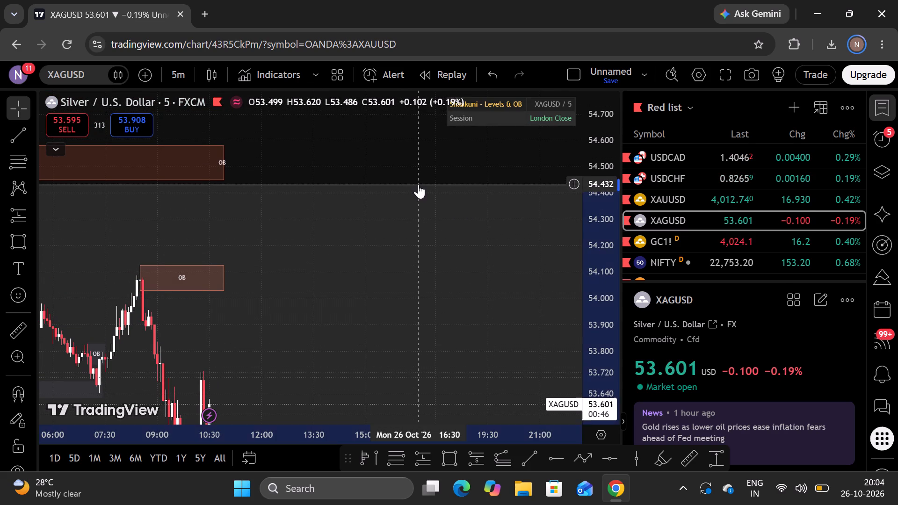
left_click(732, 109)
left_click_drag(452, 292, 463, 126)
left_click_drag(428, 233, 455, 109)
left_click_drag(411, 213, 429, 273)
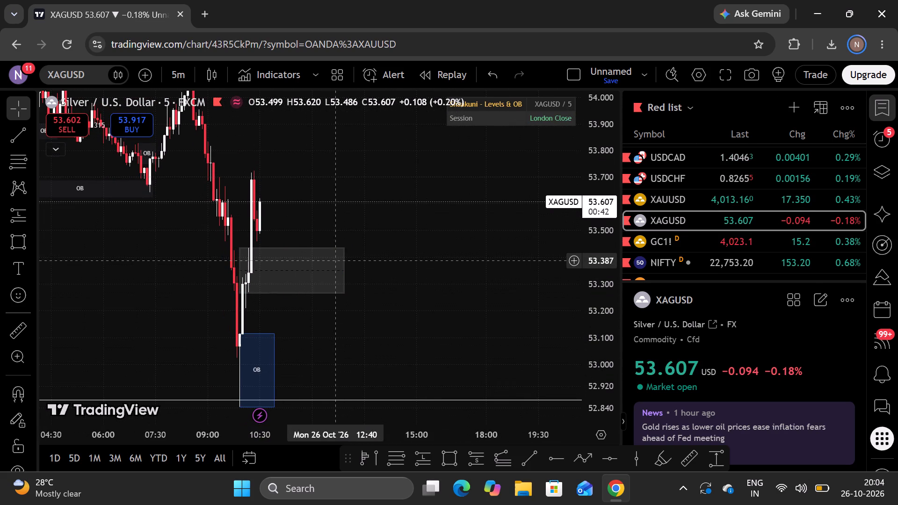
Delete the rectangle zone between about 53.43 and 53.27.
left_click(341, 245)
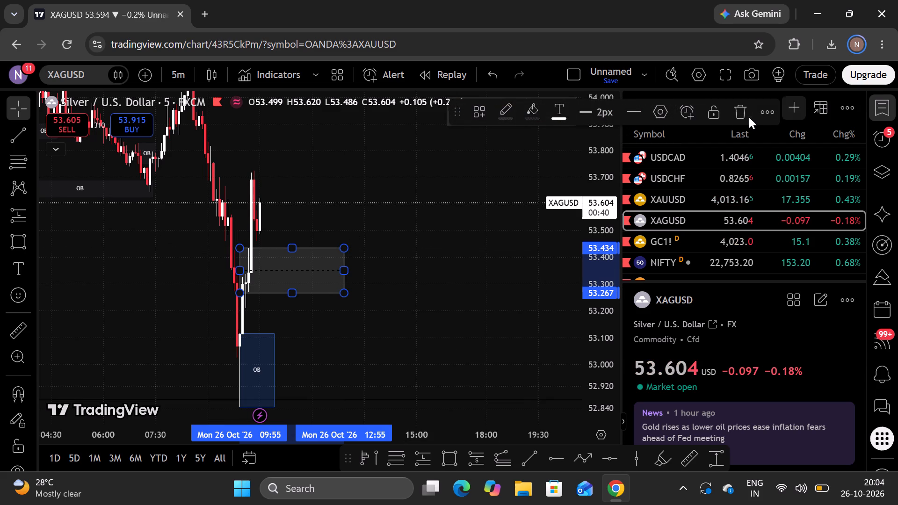
left_click(742, 110)
Examine the blue order block at the 26 Oct low and the candles around it.
left_click_drag(496, 277, 539, 152)
scroll(414, 213, "up", 6)
left_click_drag(261, 217, 408, 300)
left_click(58, 148)
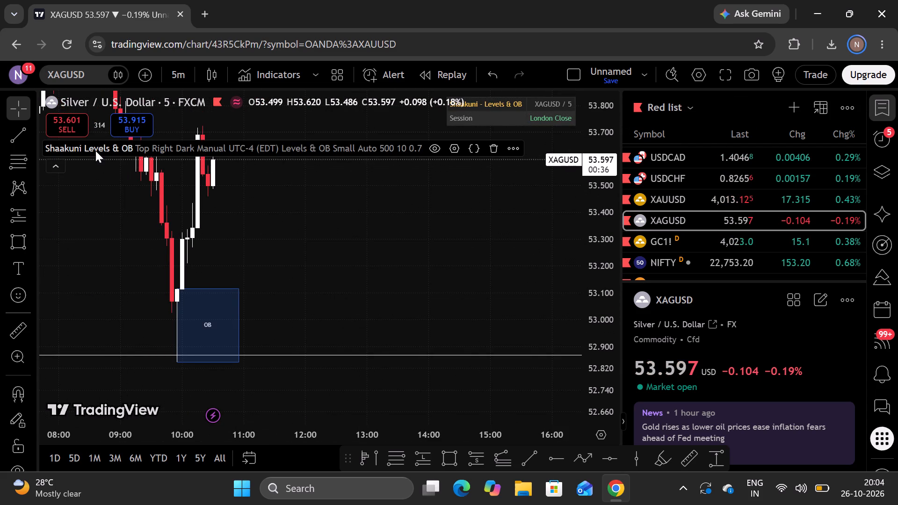
left_click(378, 214)
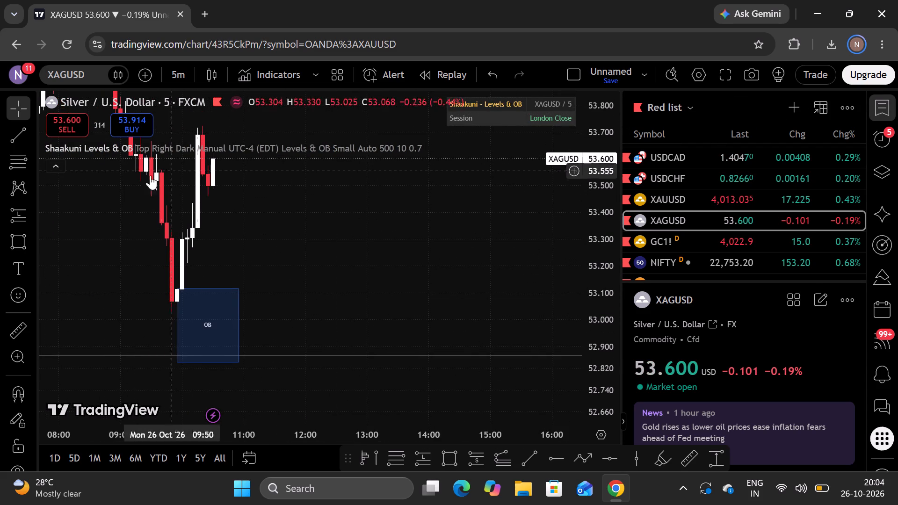
left_click(51, 169)
left_click_drag(389, 218, 526, 257)
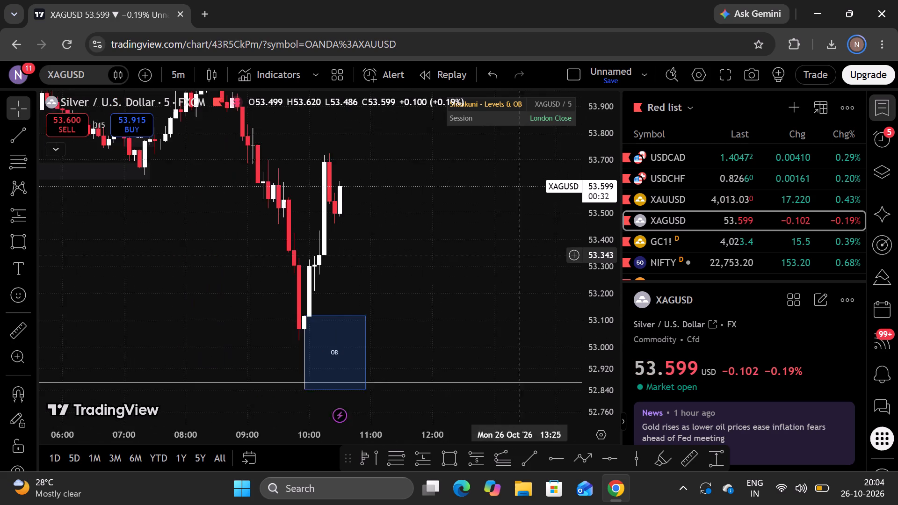
left_click_drag(526, 257, 485, 229)
left_click_drag(449, 224, 445, 260)
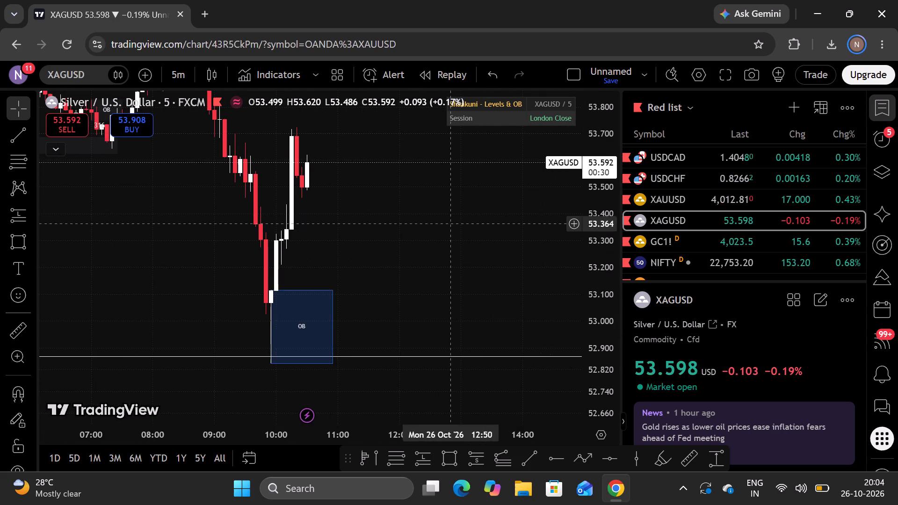
left_click_drag(445, 260, 428, 251)
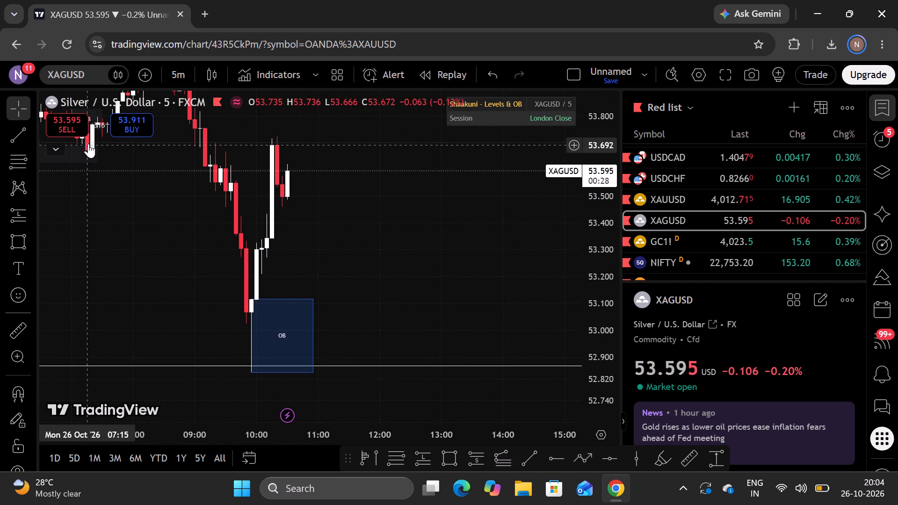
Hide the Shaakuni Levels & OB indicator.
left_click(56, 148)
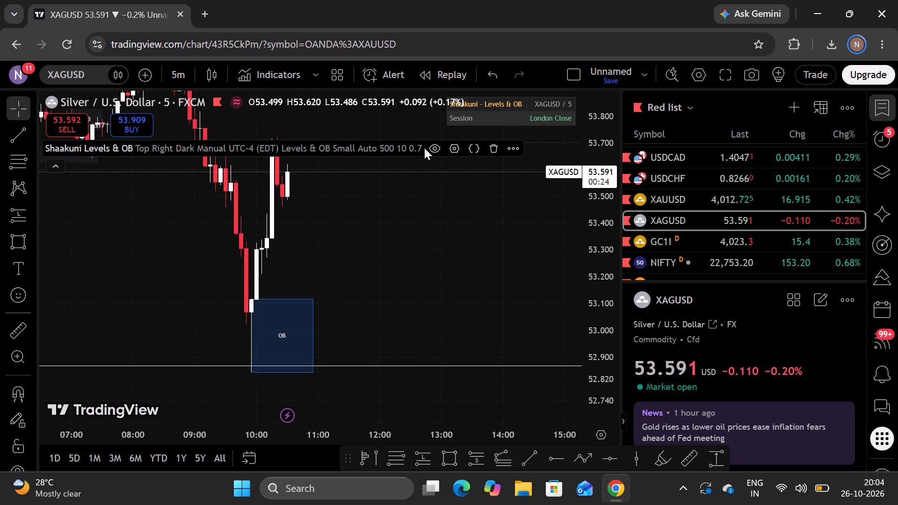
left_click(433, 148)
left_click(56, 163)
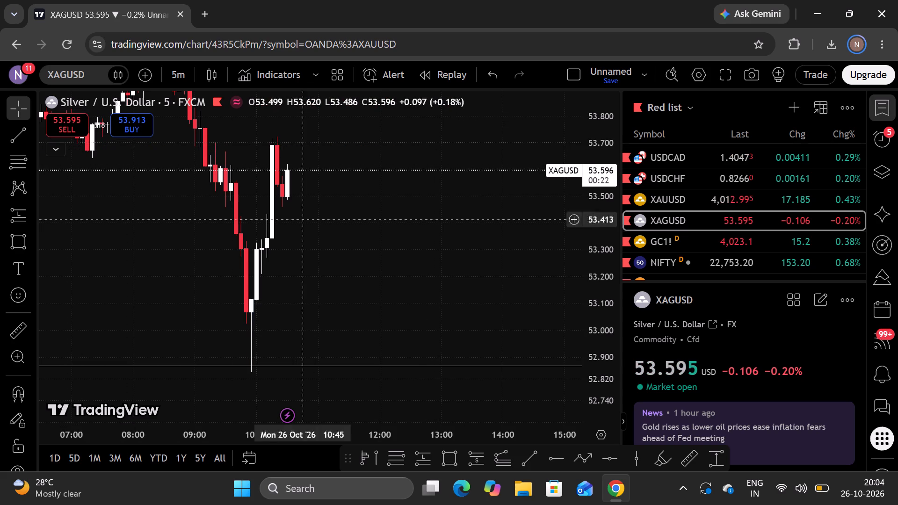
Draw a rectangle zone at the 5-minute low from about 53.12 to 52.84, spanning 09:45 to 16:20 on 26 Oct.
left_click_drag(443, 253, 430, 208)
left_click(451, 451)
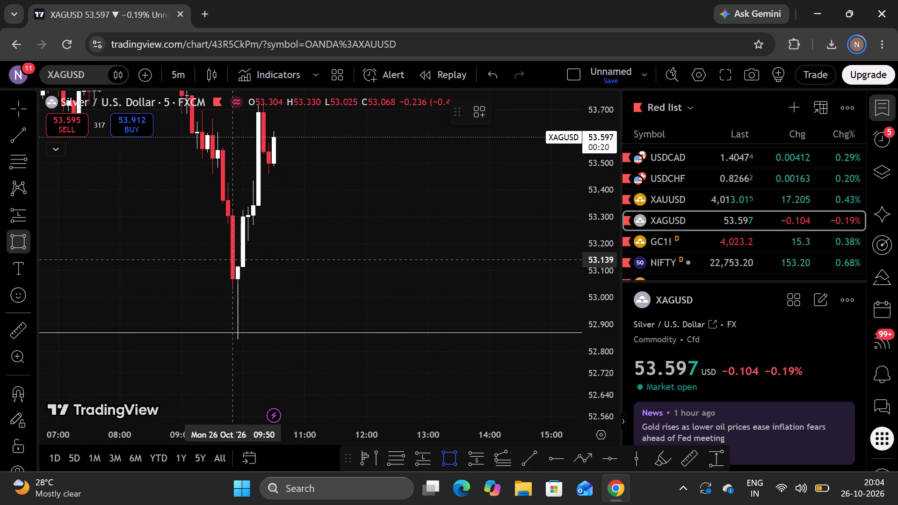
left_click_drag(226, 266, 234, 265)
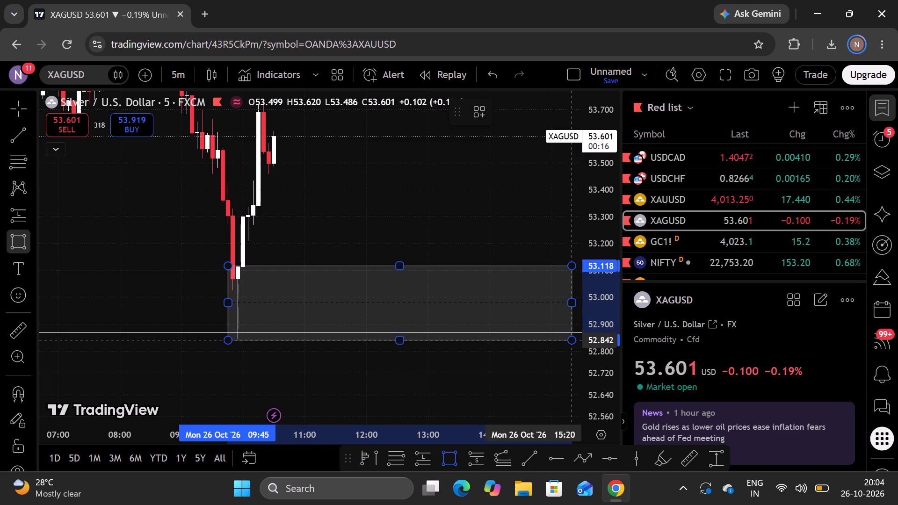
left_click(573, 339)
left_click_drag(543, 377, 407, 378)
left_click_drag(445, 307, 510, 299)
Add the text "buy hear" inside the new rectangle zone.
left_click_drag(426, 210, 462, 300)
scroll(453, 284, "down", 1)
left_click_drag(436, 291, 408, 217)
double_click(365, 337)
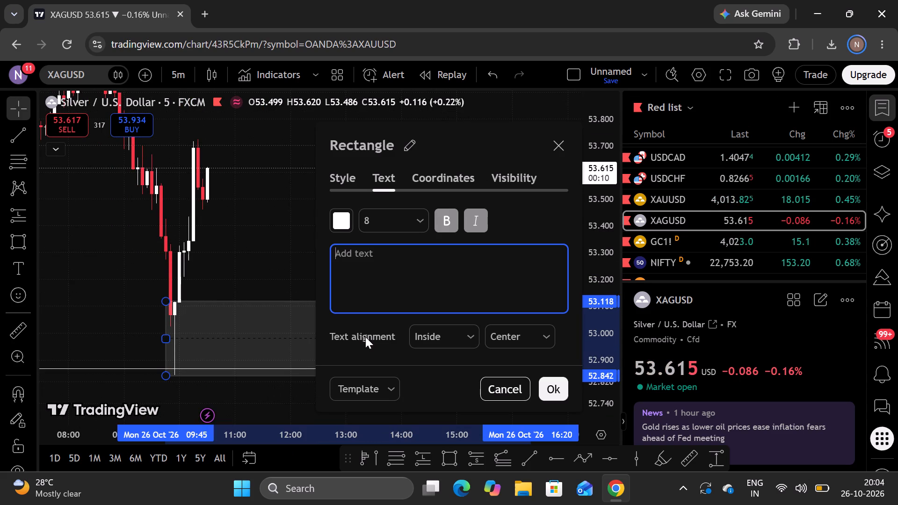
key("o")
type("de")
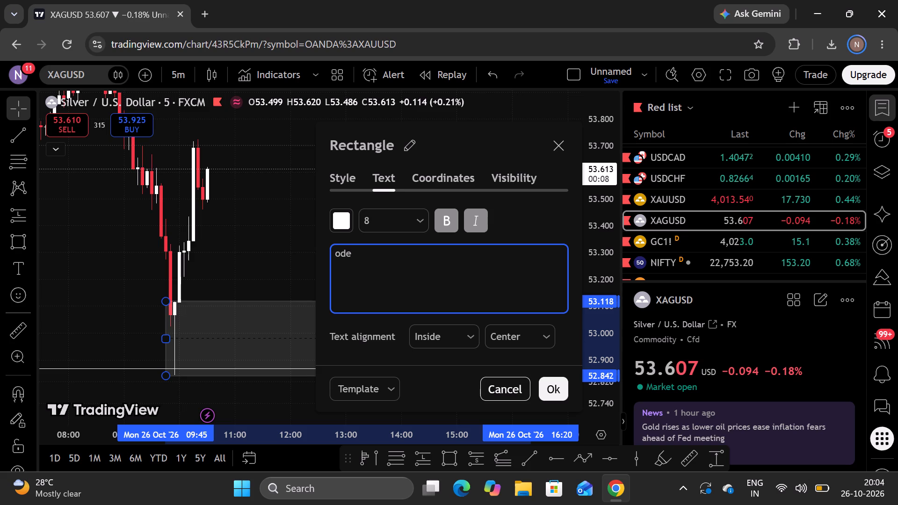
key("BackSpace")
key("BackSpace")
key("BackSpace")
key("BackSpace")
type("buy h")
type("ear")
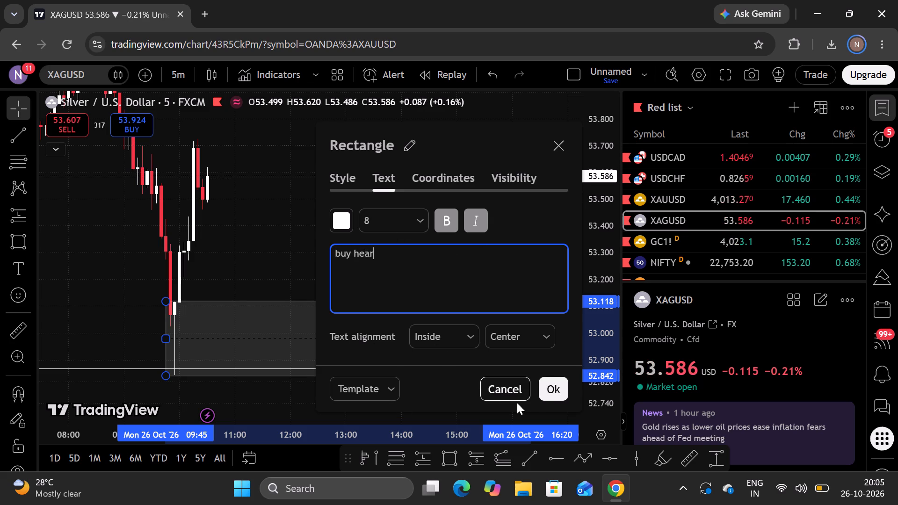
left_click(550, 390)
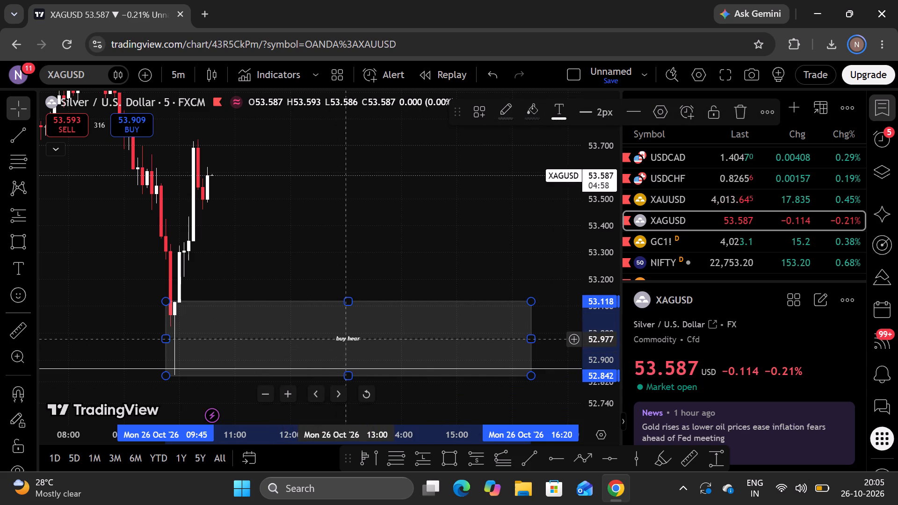
Set the text colour of the rectangle zone's label to red.
left_click(344, 339)
double_click(352, 338)
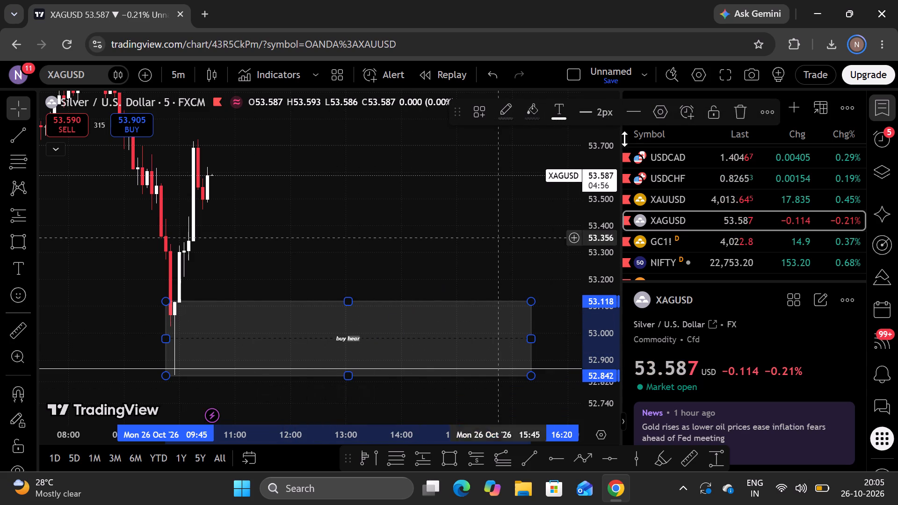
left_click(553, 109)
left_click(558, 157)
left_click(461, 199)
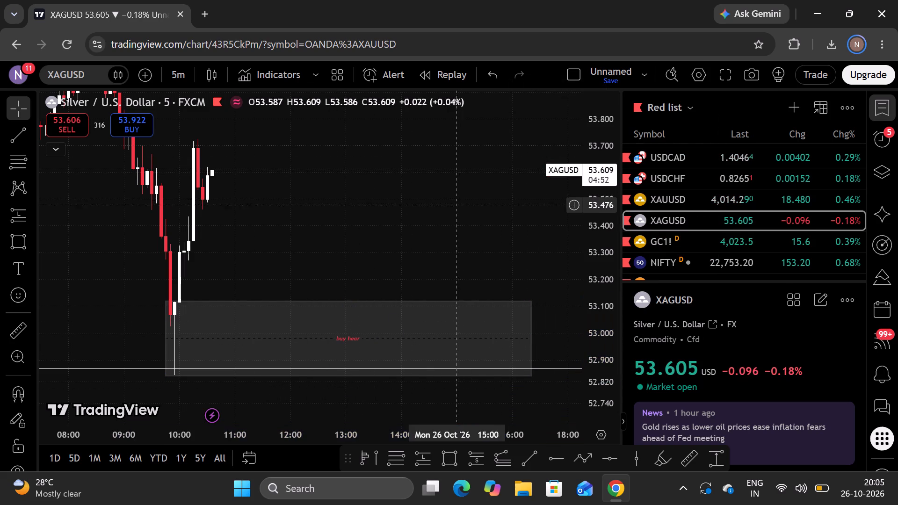
left_click_drag(447, 217, 475, 207)
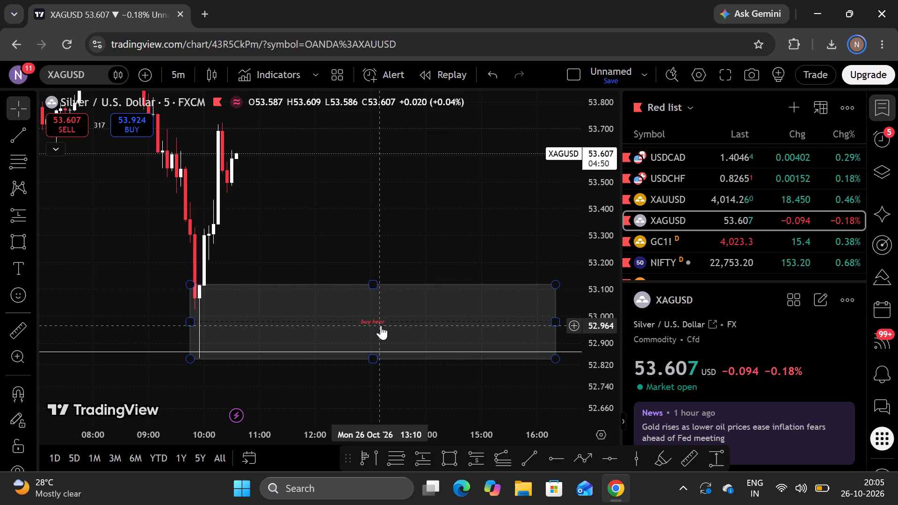
left_click(381, 325)
left_click(559, 106)
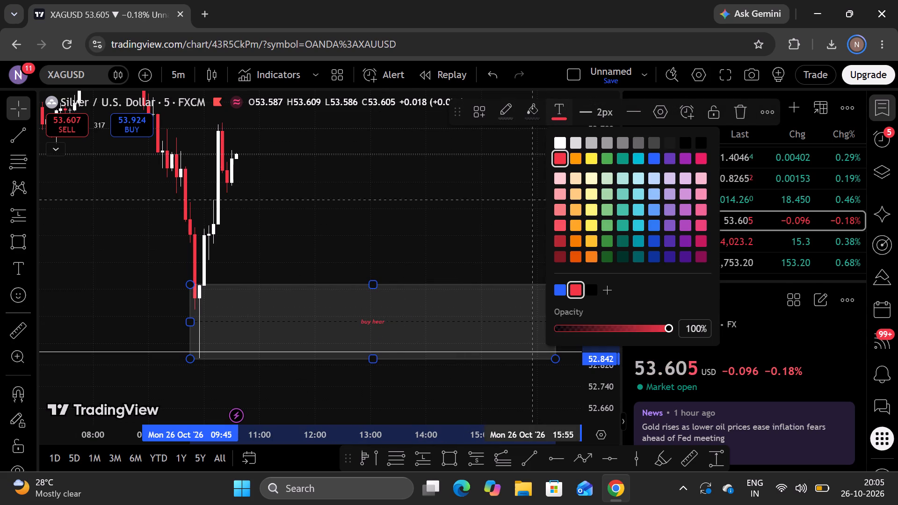
left_click(508, 222)
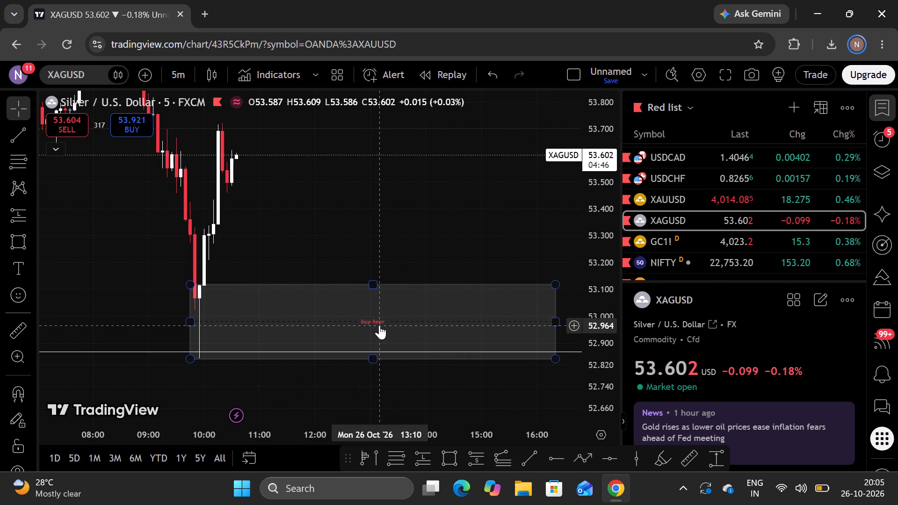
Replace the rectangle zone's text with "BUY HEAR" in capitals.
double_click(379, 325)
left_click(404, 260)
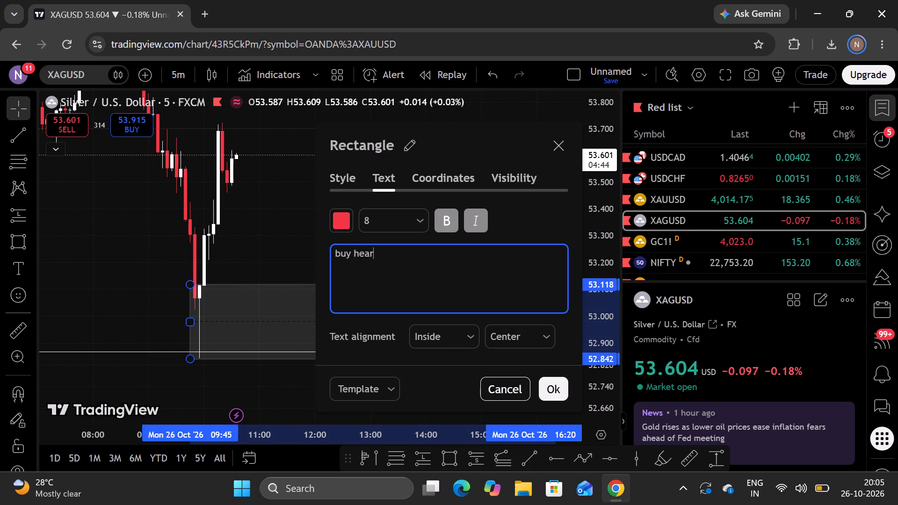
key("BackSpace")
key("BackSpace")
key("BackSpace")
key("BackSpace")
key("BackSpace")
key("BackSpace")
key("BackSpace")
key("BackSpace")
key("BackSpace")
key("BackSpace")
key("BackSpace")
key("BackSpace")
key("BackSpace")
key("BackSpace")
key("BackSpace")
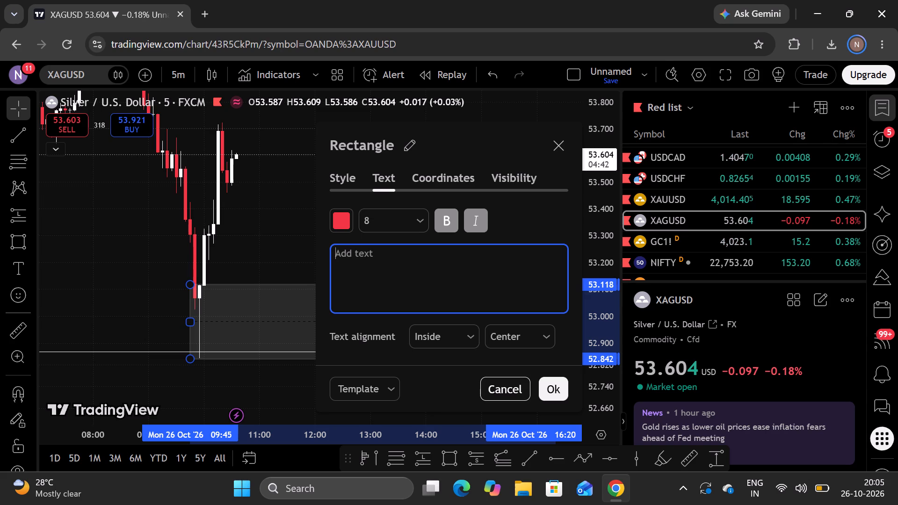
key("b")
type("UY")
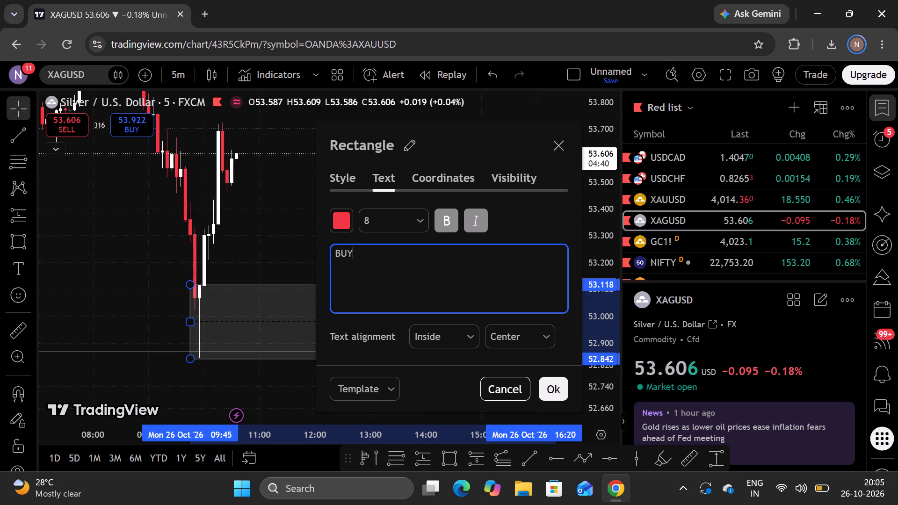
key("space")
key("h")
type("EAR")
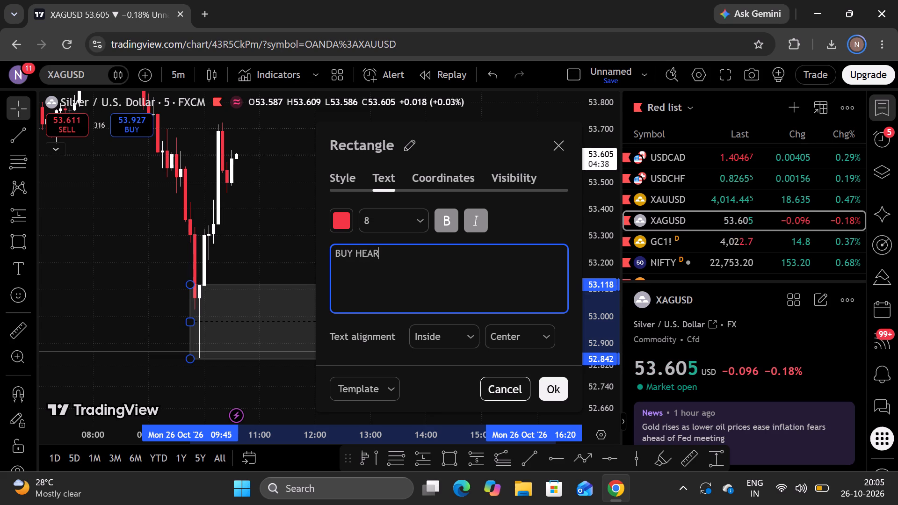
scroll(414, 341, "down", 2)
left_click(553, 392)
Hide the watchlist panel to widen the chart.
left_click_drag(448, 385, 467, 406)
left_click_drag(422, 242, 462, 244)
scroll(463, 243, "down", 2)
left_click_drag(466, 242, 407, 258)
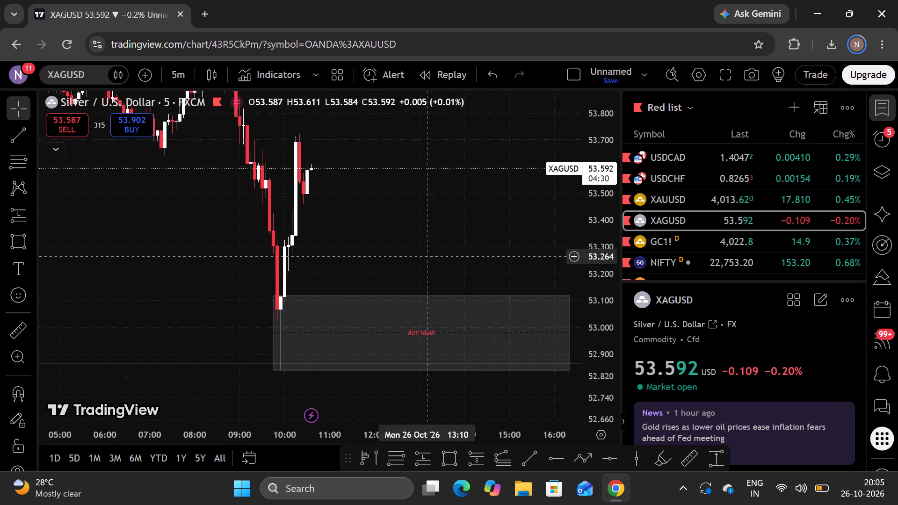
left_click_drag(407, 258, 398, 254)
left_click(888, 98)
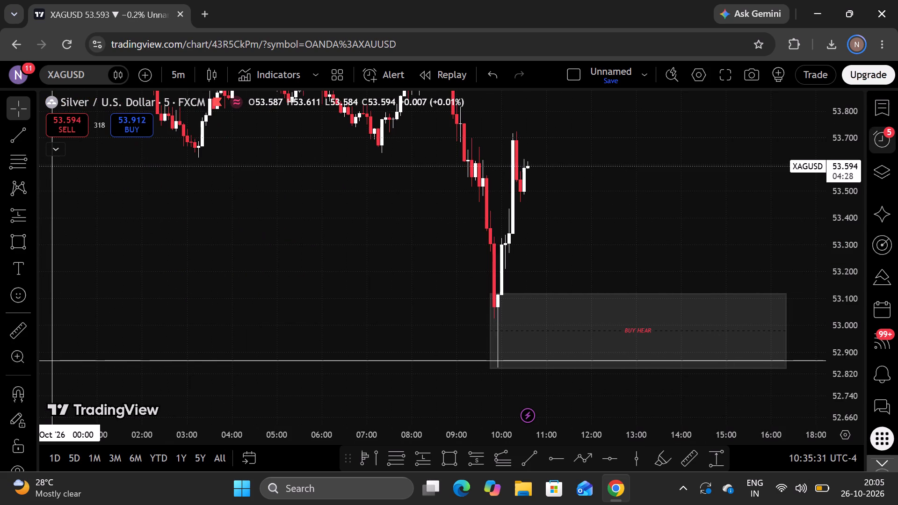
Examine the XAGUSD 5-minute price action around the BUY HEAR zone over a wider time range.
left_click_drag(683, 193, 533, 267)
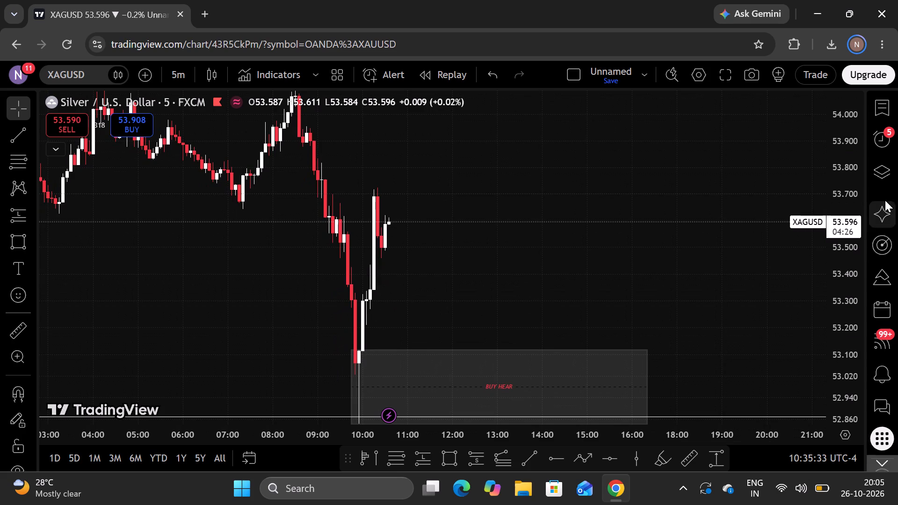
left_click_drag(862, 158, 826, 272)
left_click_drag(692, 265, 688, 236)
scroll(688, 234, "down", 2)
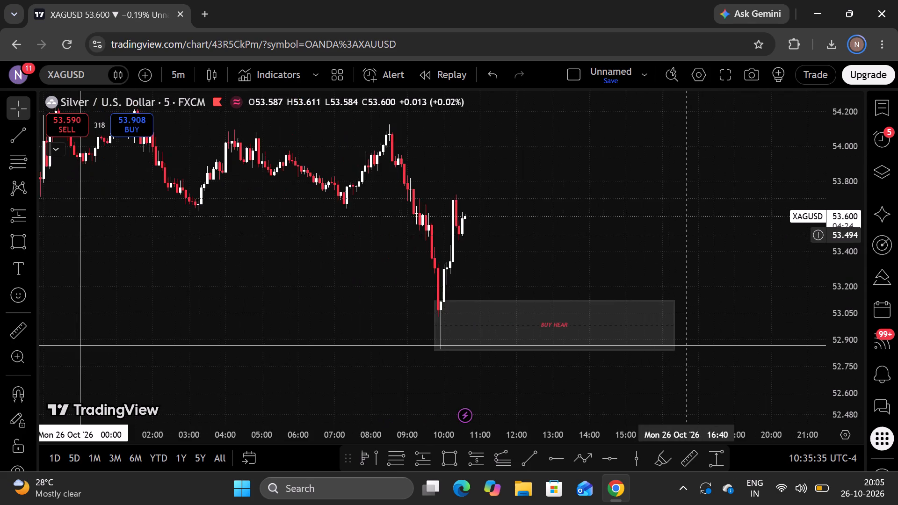
left_click_drag(688, 234, 652, 241)
scroll(652, 239, "down", 1)
left_click_drag(673, 235, 639, 245)
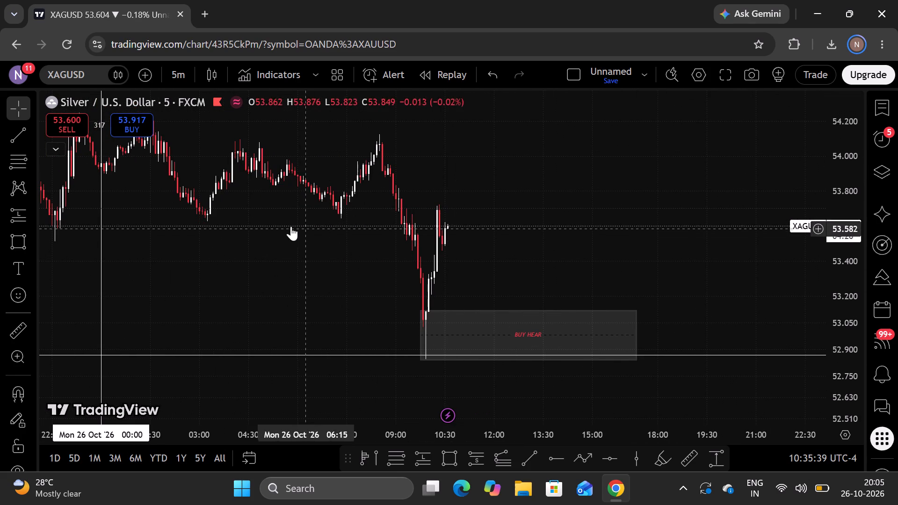
left_click_drag(398, 254, 290, 263)
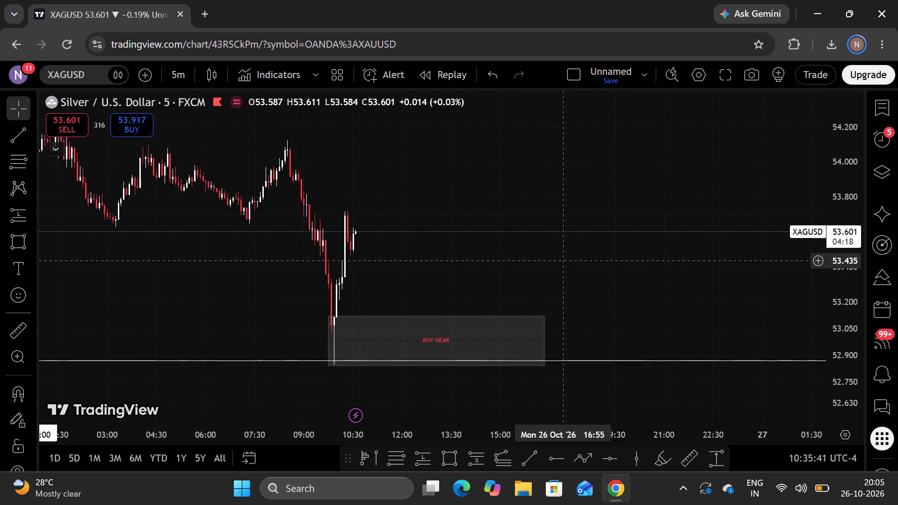
left_click_drag(564, 260, 515, 263)
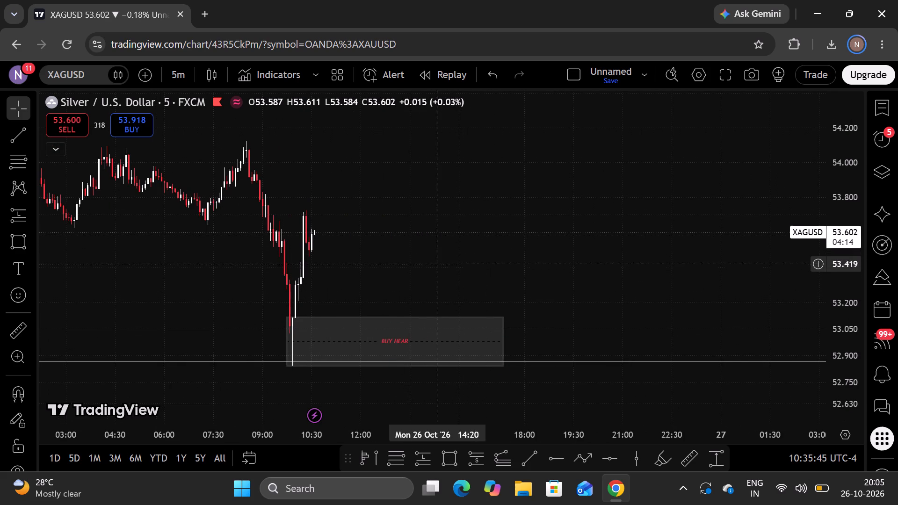
Examine the XAGUSD 5-minute price history across several days, from the BUY HEAR zone up to the upper grey zone.
left_click_drag(408, 269, 496, 272)
scroll(495, 272, "down", 1)
left_click_drag(496, 267, 490, 276)
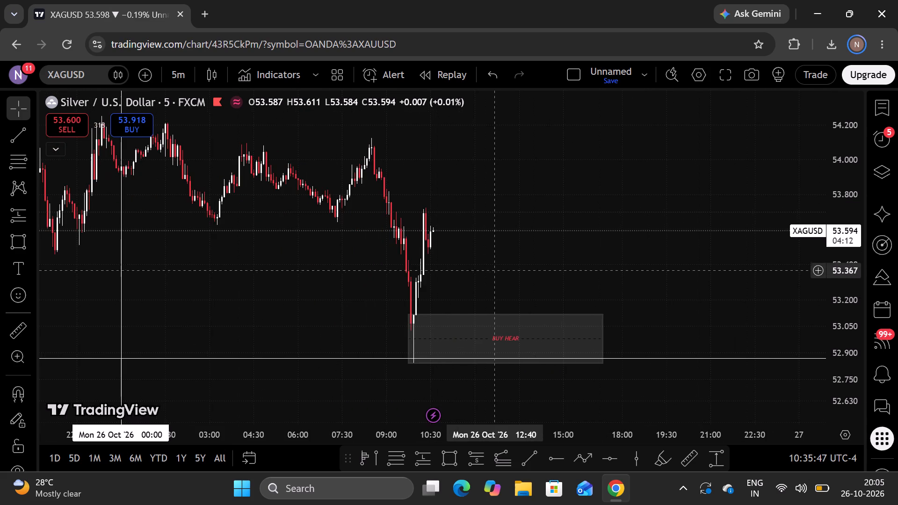
left_click_drag(490, 276, 416, 446)
left_click_drag(486, 201, 459, 402)
scroll(484, 273, "down", 11)
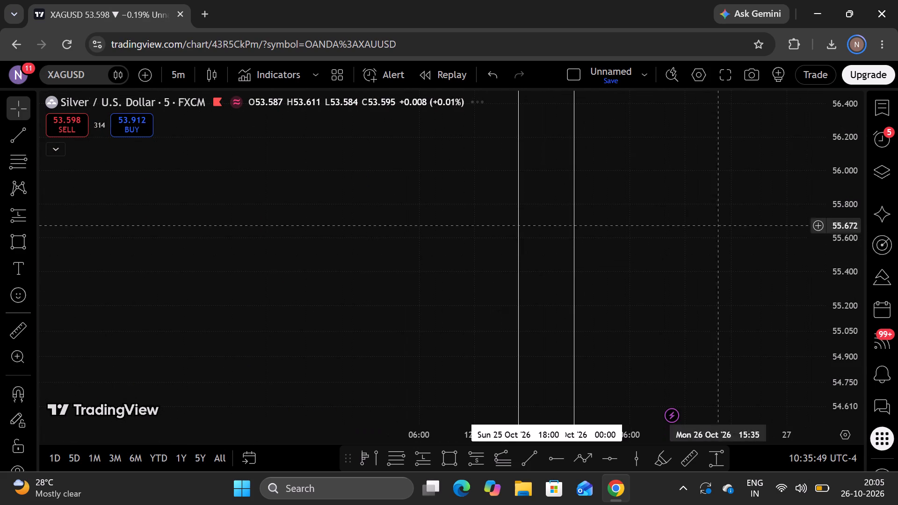
left_click_drag(841, 123, 826, 346)
left_click_drag(712, 266, 572, 240)
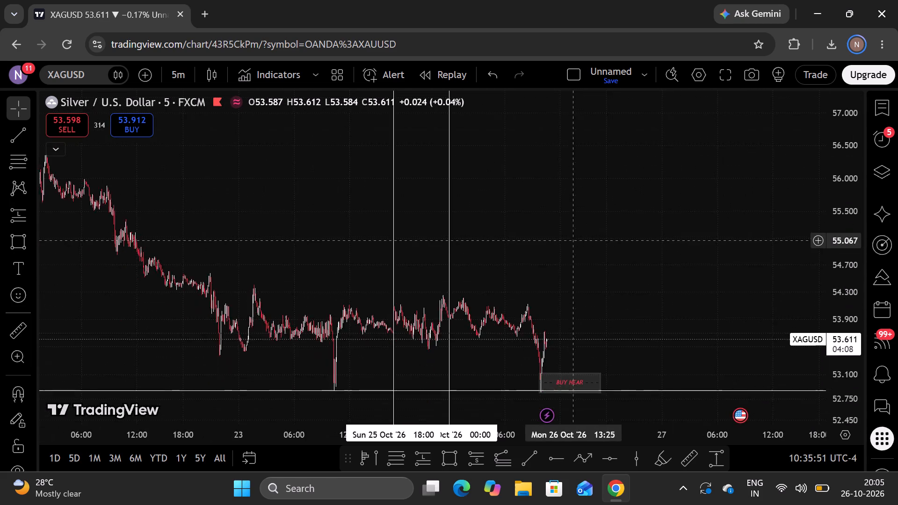
left_click_drag(572, 240, 500, 226)
scroll(499, 236, "down", 3)
left_click_drag(605, 220, 472, 276)
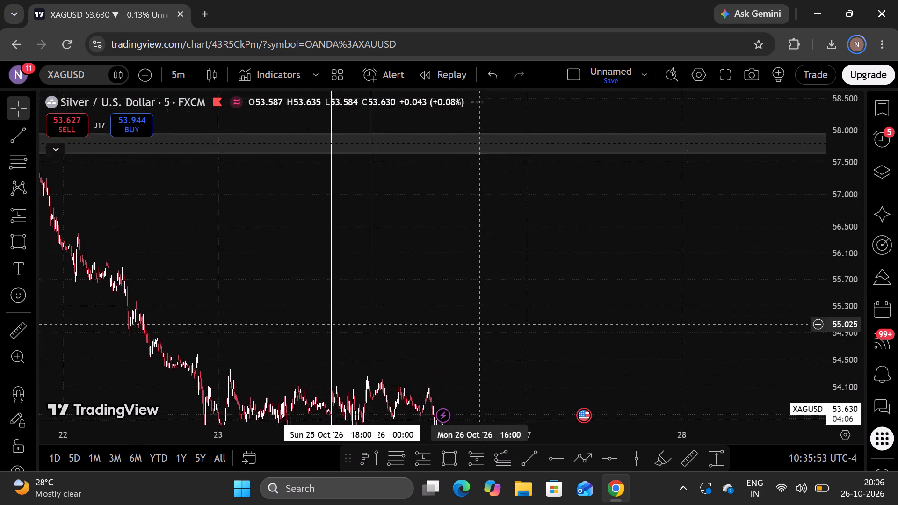
left_click_drag(472, 276, 470, 261)
scroll(493, 262, "down", 2)
left_click_drag(584, 302, 523, 277)
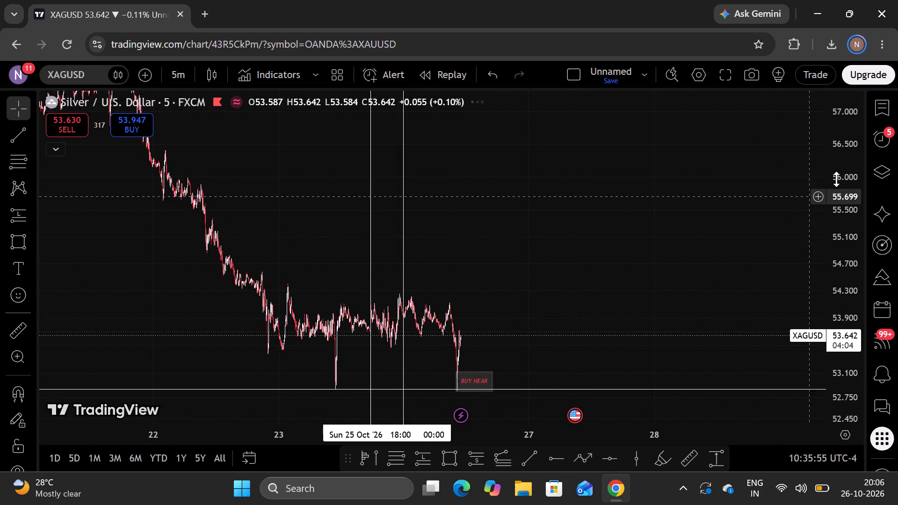
left_click_drag(845, 173, 806, 290)
left_click_drag(657, 251, 584, 300)
scroll(578, 291, "down", 2)
left_click_drag(594, 284, 563, 275)
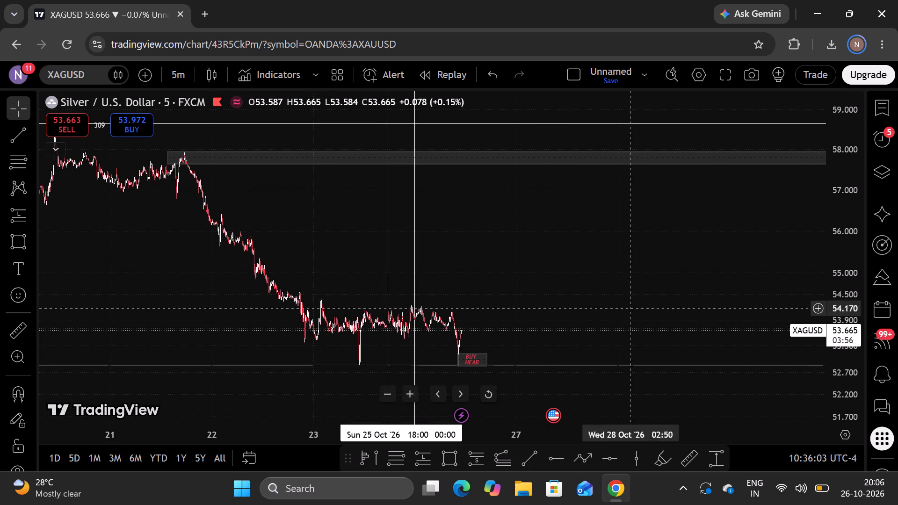
Open WhatsApp from the installed apps.
left_click(246, 491)
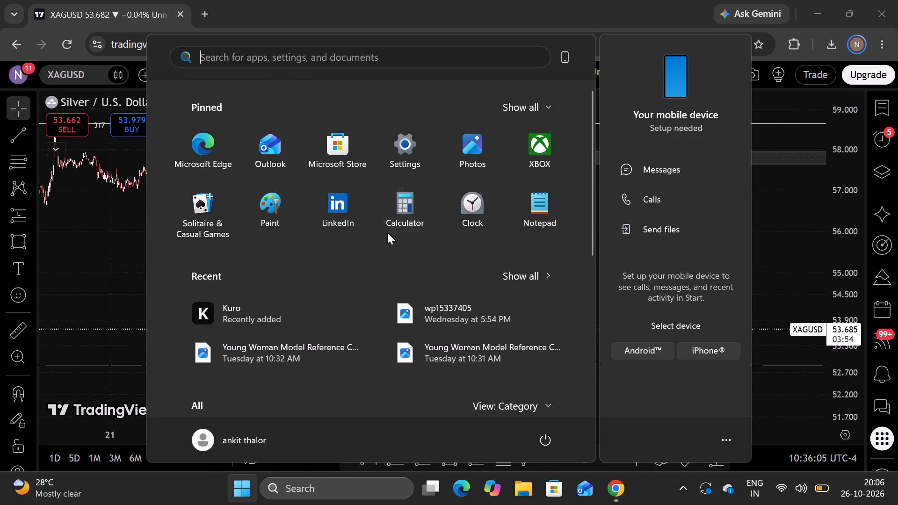
scroll(322, 290, "down", 3)
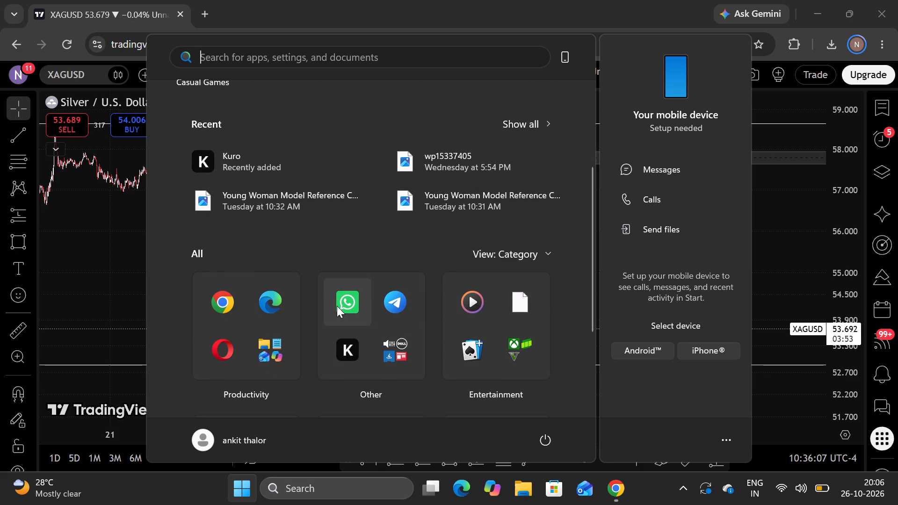
left_click(337, 306)
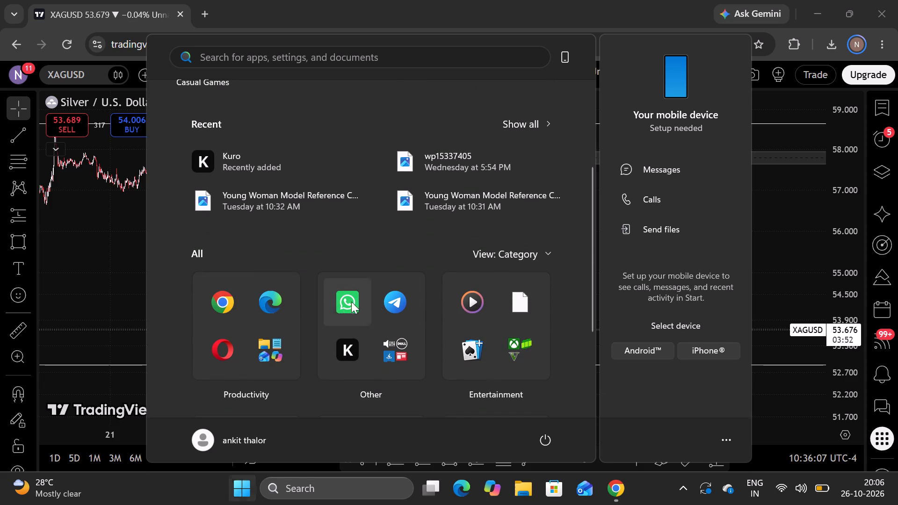
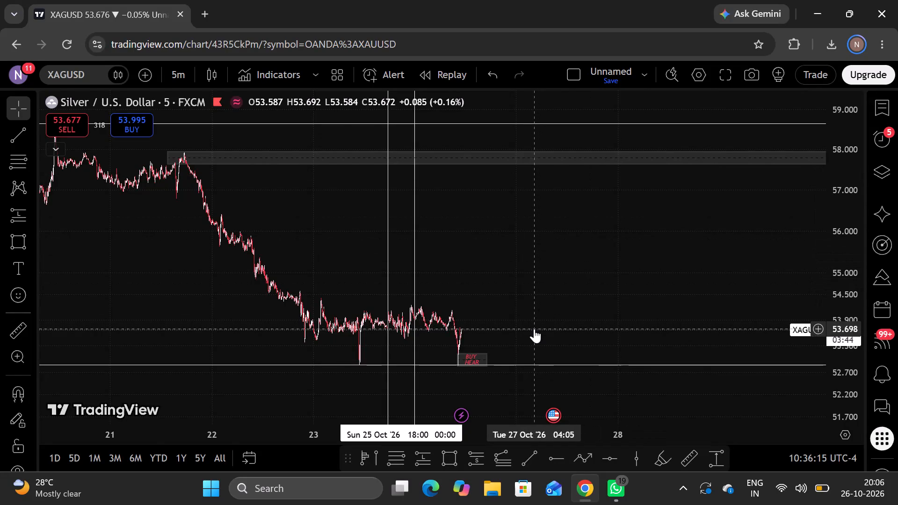
Examine the XAGUSD 5-minute candles around the BUY HEAR zone at closer range.
scroll(534, 329, "up", 6)
left_click_drag(377, 275, 632, 242)
left_click_drag(843, 336, 835, 146)
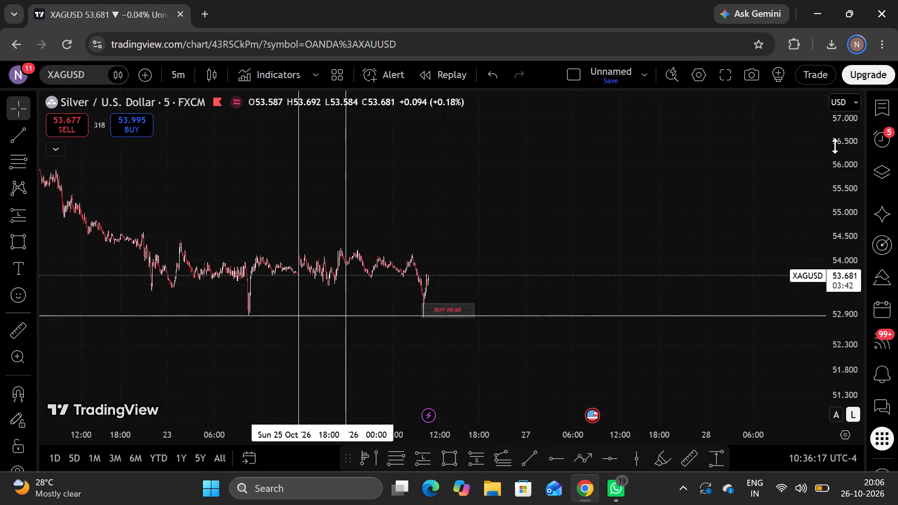
left_click_drag(835, 146, 821, 92)
left_click_drag(640, 231, 716, 178)
scroll(674, 209, "up", 6)
left_click_drag(471, 208, 608, 245)
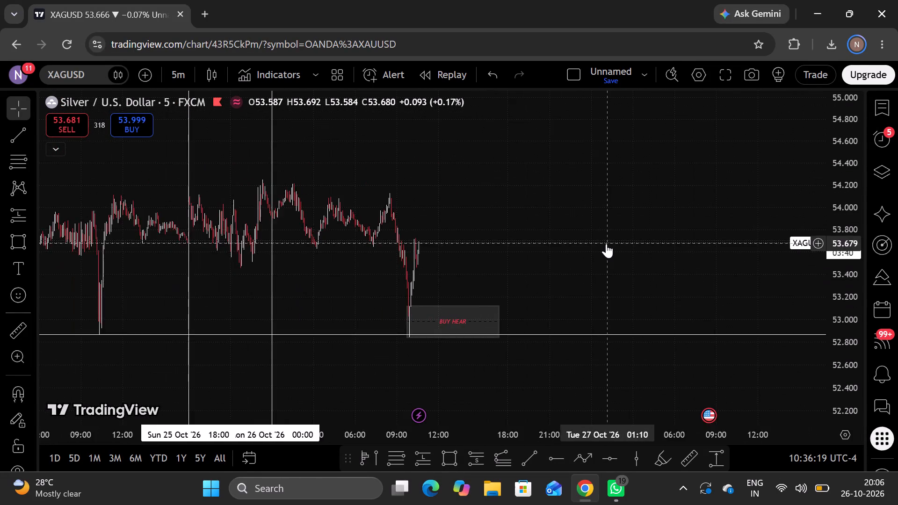
scroll(602, 245, "up", 5)
left_click_drag(423, 231, 665, 239)
scroll(654, 241, "up", 3)
left_click_drag(532, 209, 659, 229)
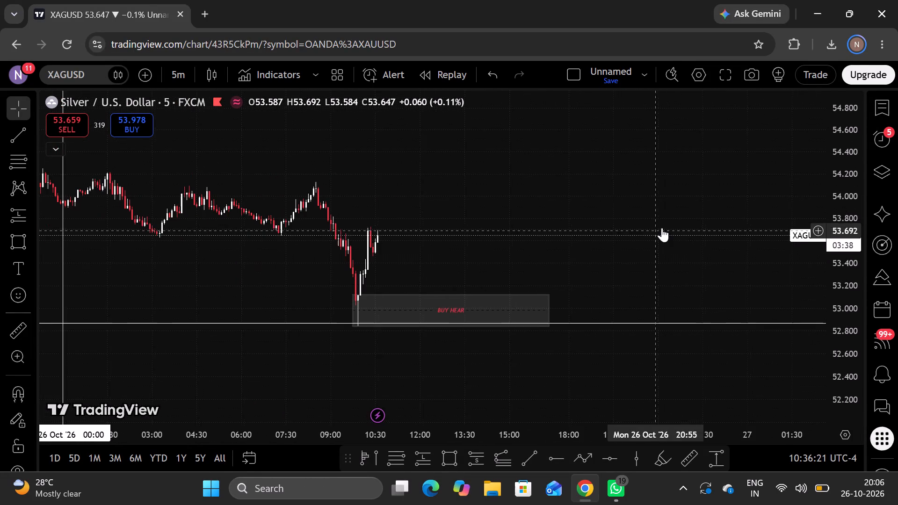
left_click_drag(854, 314, 811, 203)
left_click_drag(564, 216, 601, 245)
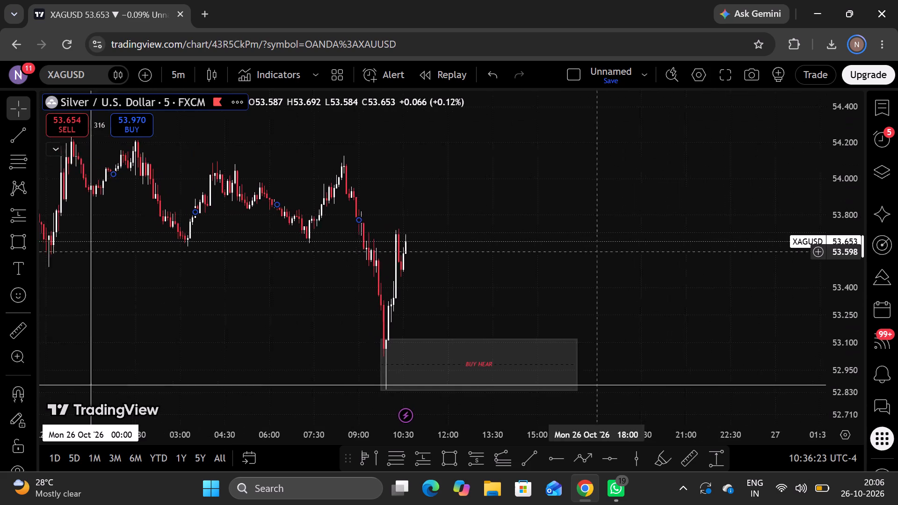
Download an image of the XAGUSD 5-minute chart, framed on the 26 October price action and the BUY HEAR zone.
left_click_drag(601, 245, 602, 236)
scroll(596, 232, "down", 2)
left_click_drag(628, 239, 598, 232)
left_click_drag(581, 230, 544, 231)
left_click_drag(596, 253, 563, 242)
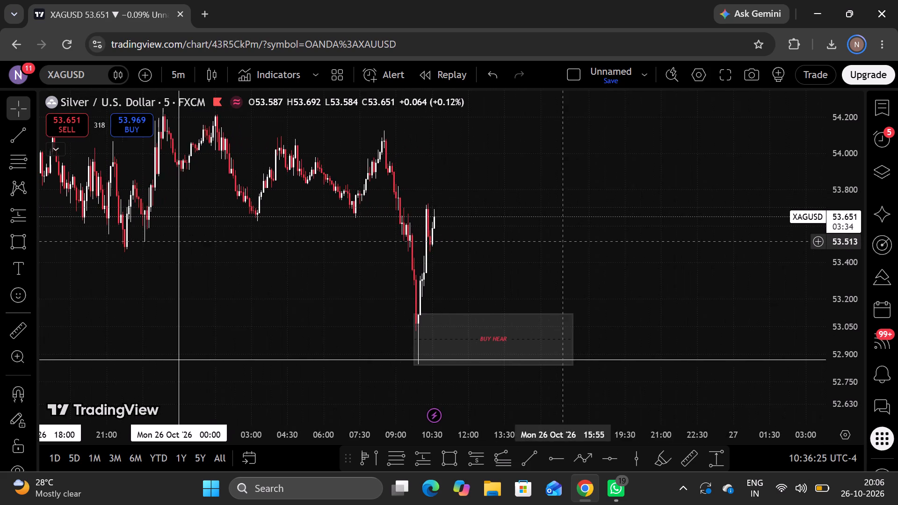
scroll(571, 242, "down", 1)
left_click_drag(836, 157, 842, 203)
left_click_drag(777, 218, 655, 238)
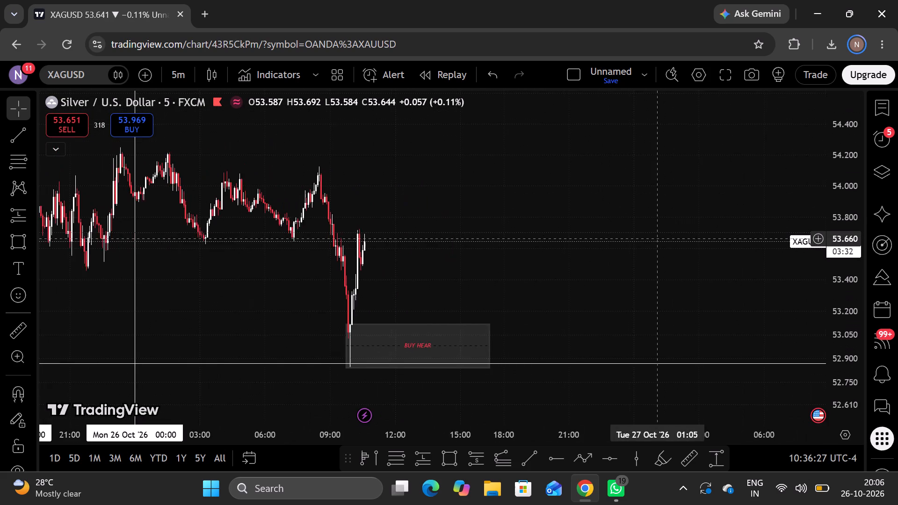
left_click_drag(655, 238, 675, 245)
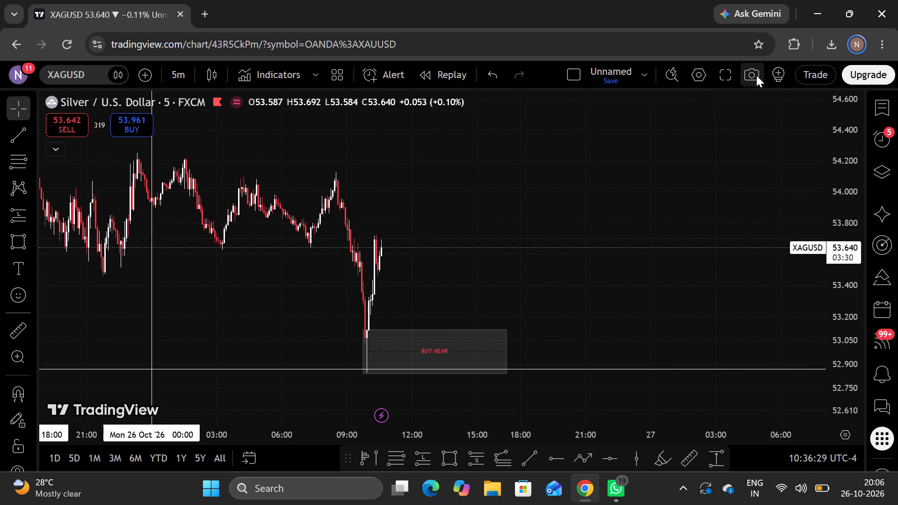
left_click(756, 75)
left_click(759, 120)
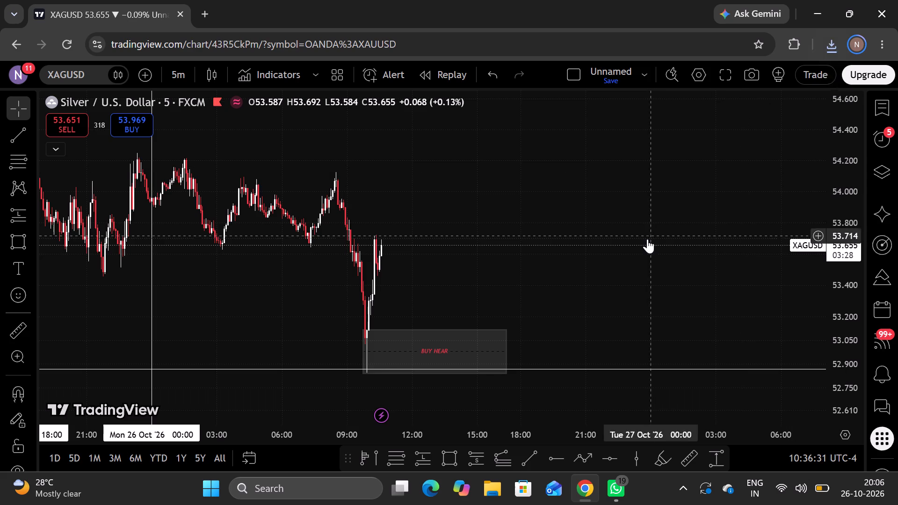
Take the downloaded XAGUSD chart image from the browser over to WhatsApp for sharing.
left_click(721, 77)
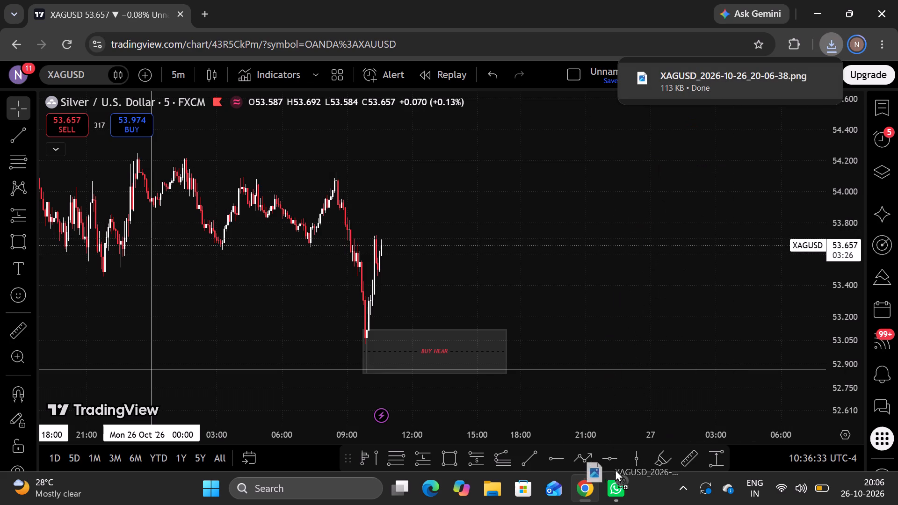
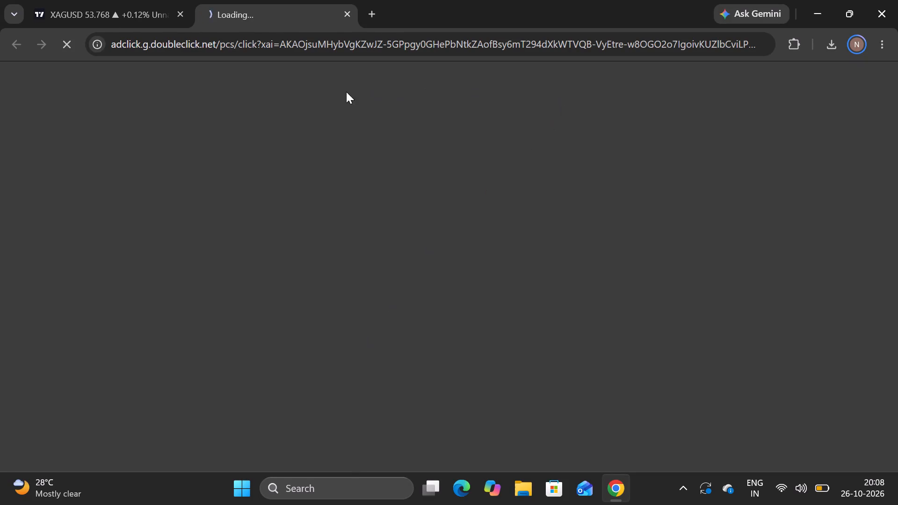
Close the CoinDCX advertising page and return to the XAGUSD chart.
left_click(86, 0)
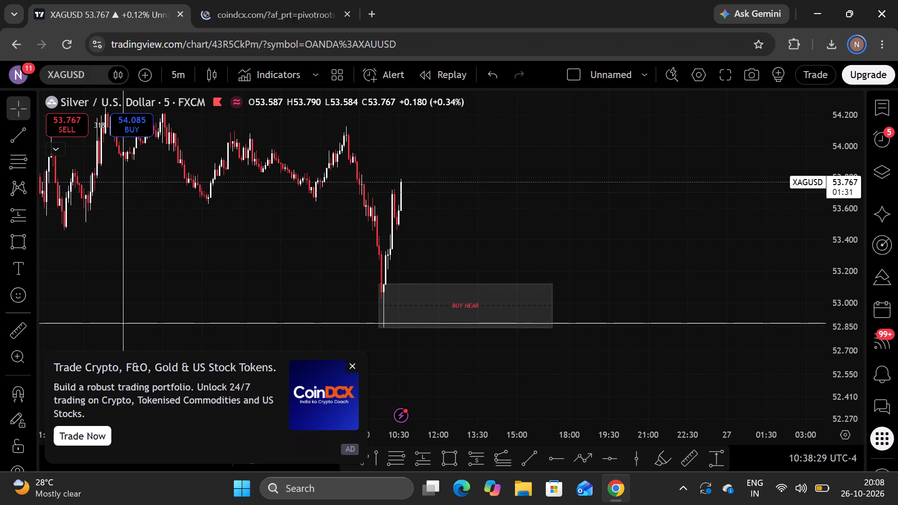
left_click(341, 12)
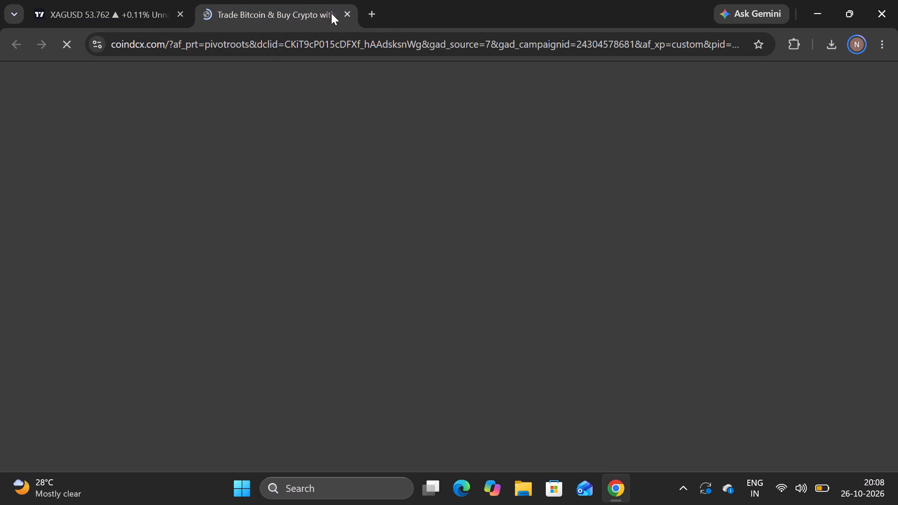
left_click(341, 13)
left_click(346, 13)
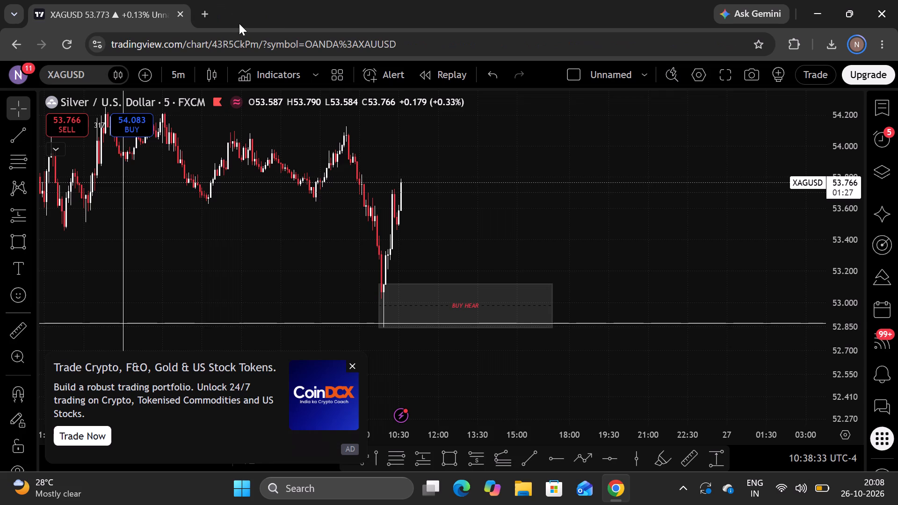
Dismiss the CoinDCX ad covering the chart and the ad-free upgrade offer.
left_click_drag(538, 161, 484, 171)
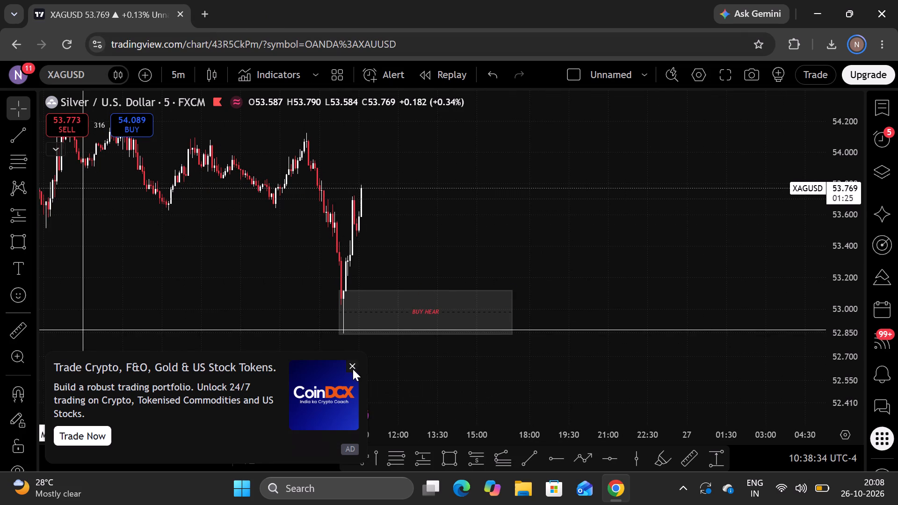
left_click(353, 369)
left_click_drag(604, 229, 550, 264)
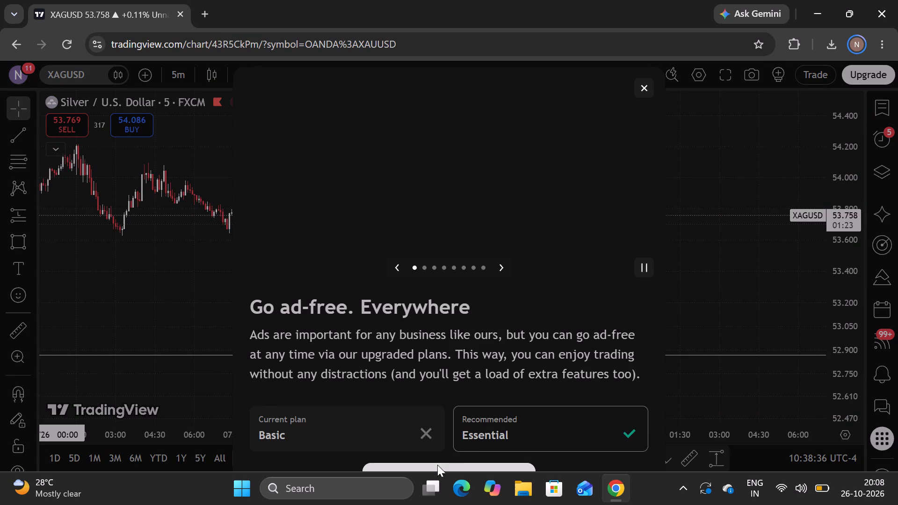
left_click(639, 87)
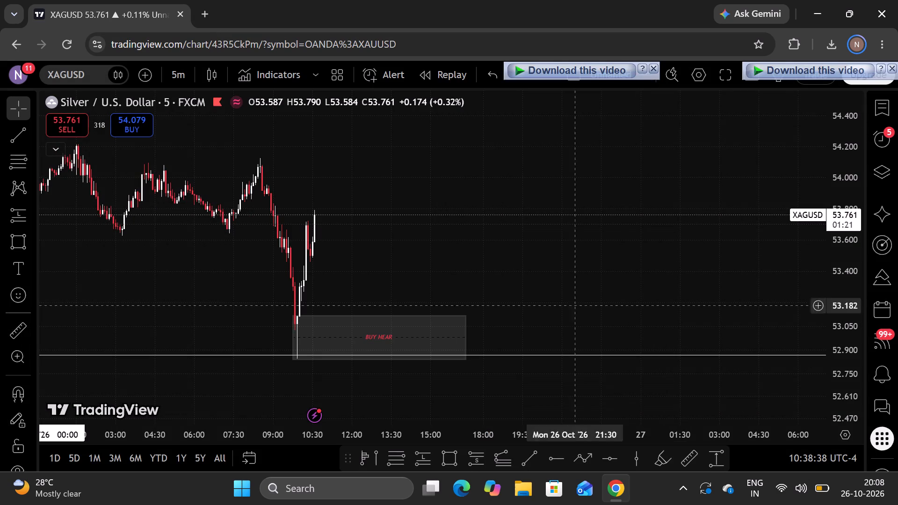
Place a long position on the BUY HEAR zone with entry at 53.124 and stop at 52.827, just below the zone.
left_click(418, 458)
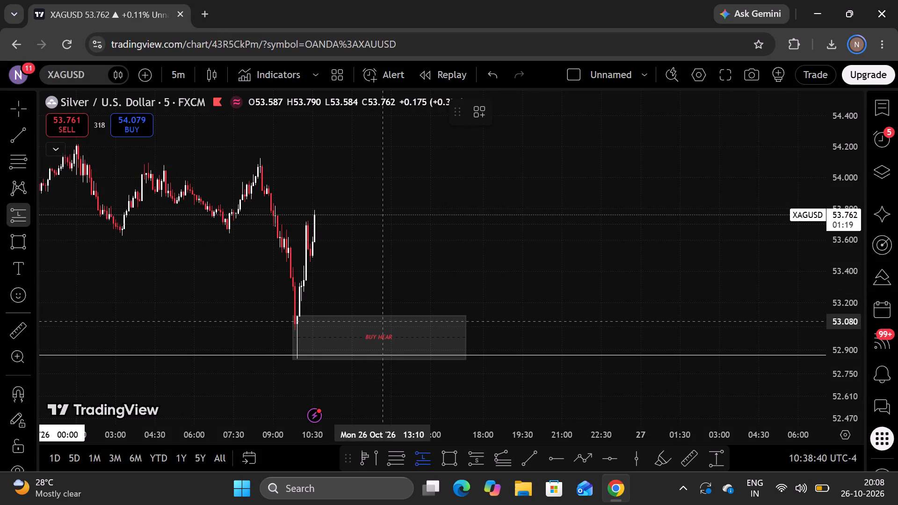
left_click(392, 315)
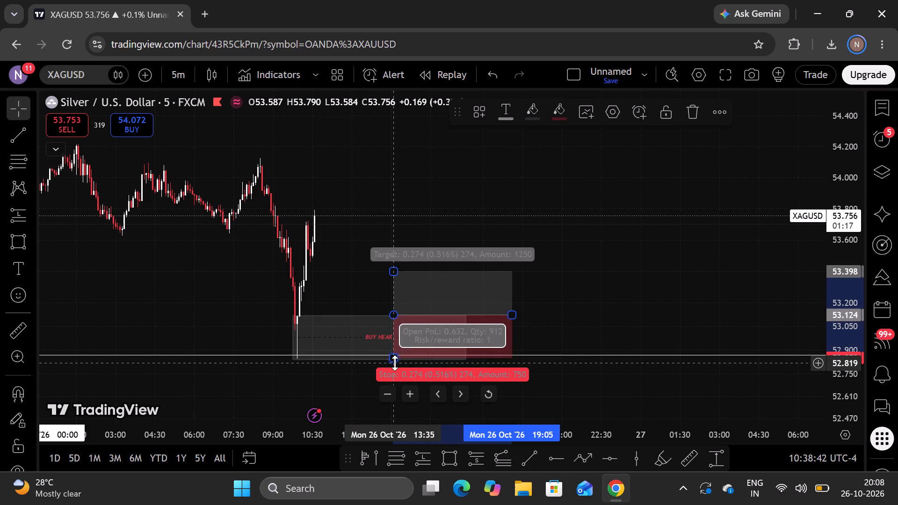
left_click_drag(395, 362, 385, 364)
left_click(392, 363)
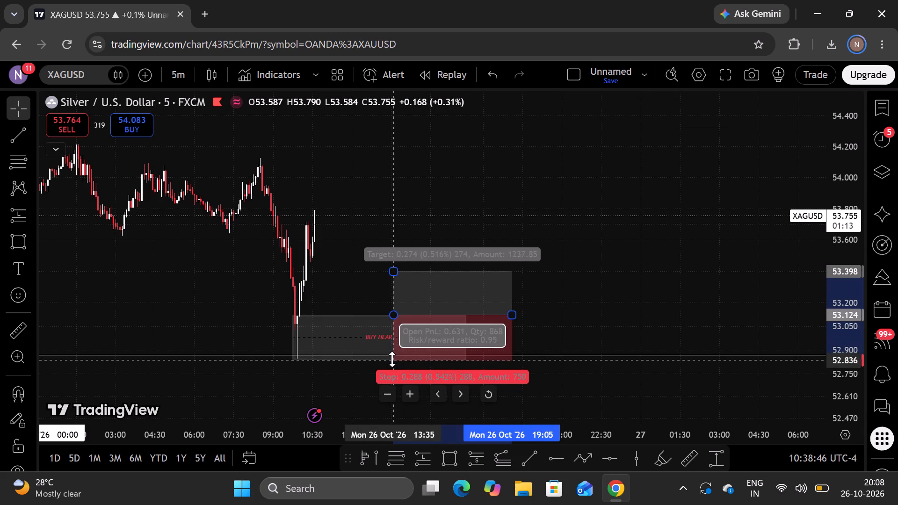
Raise the long position's target to 57.634, at the lower edge of the grey zone above price.
left_click_drag(705, 270, 693, 281)
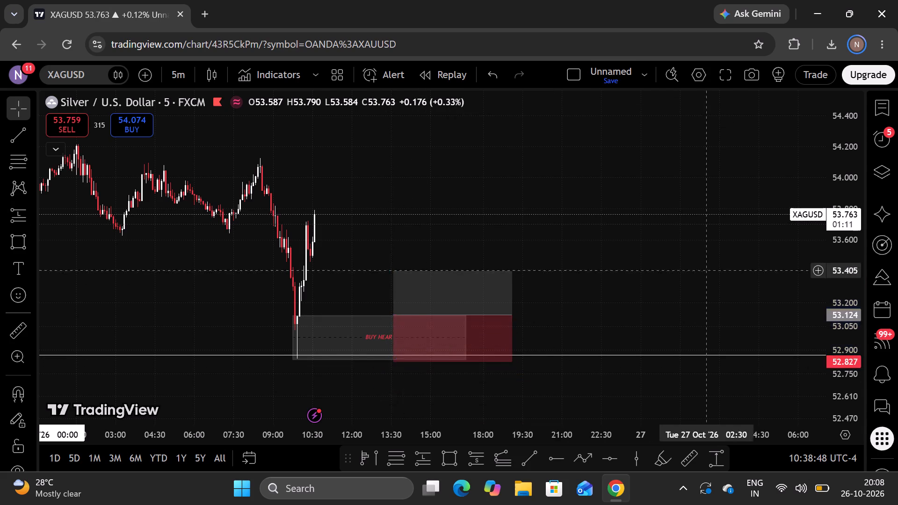
left_click_drag(693, 281, 670, 339)
scroll(625, 335, "down", 5)
left_click_drag(673, 301, 645, 310)
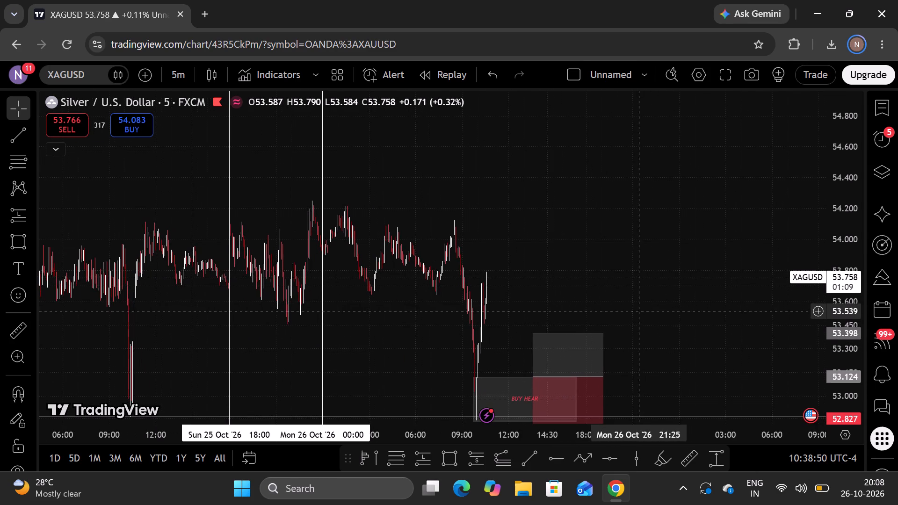
left_click_drag(536, 333, 507, 114)
left_click_drag(684, 240, 668, 303)
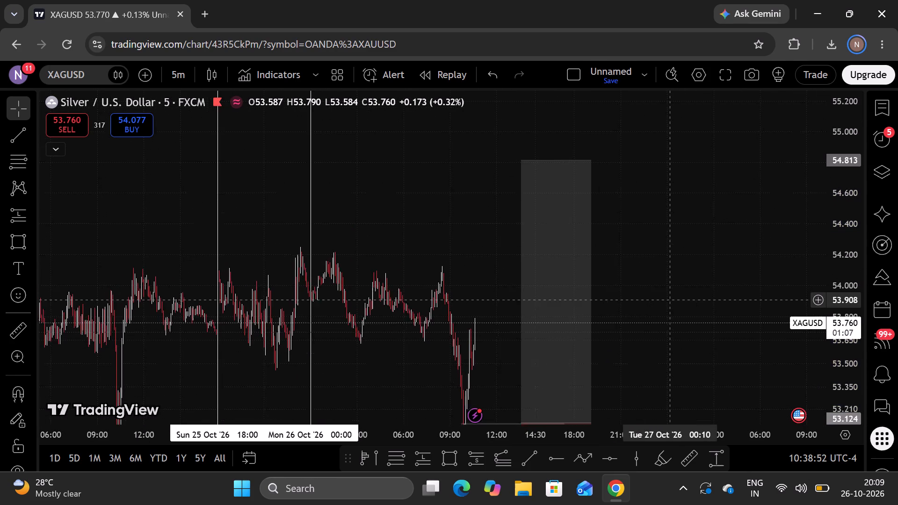
left_click_drag(668, 303, 664, 319)
scroll(653, 310, "down", 4)
left_click_drag(739, 325, 718, 339)
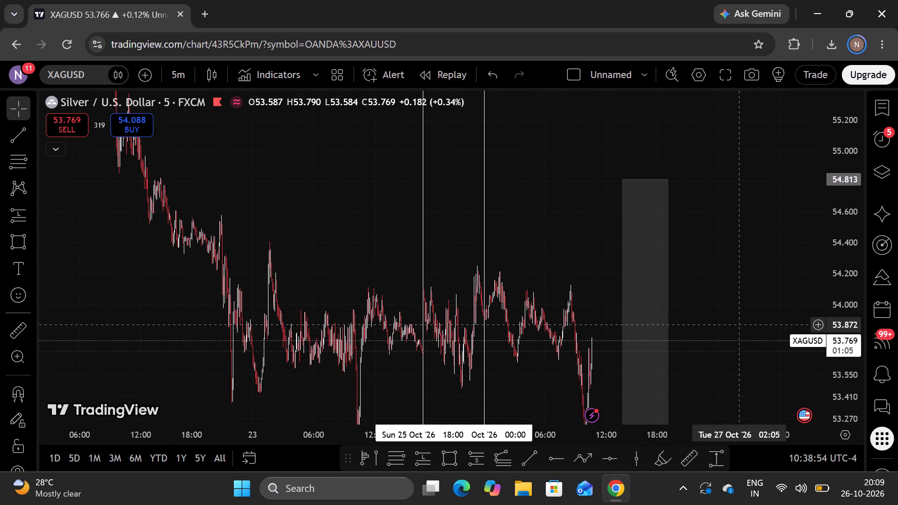
left_click_drag(718, 339, 694, 361)
left_click_drag(689, 367, 668, 402)
left_click_drag(705, 276, 653, 388)
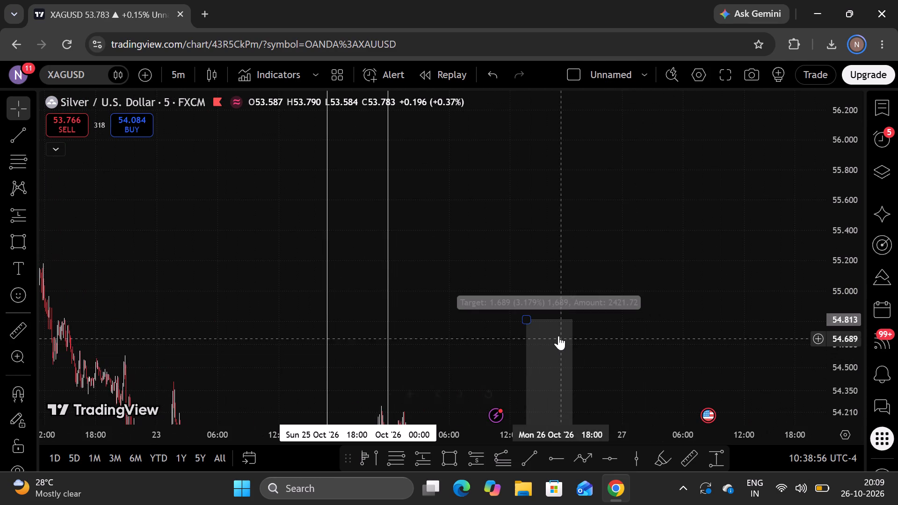
left_click_drag(525, 317, 514, 91)
left_click_drag(719, 227, 736, 501)
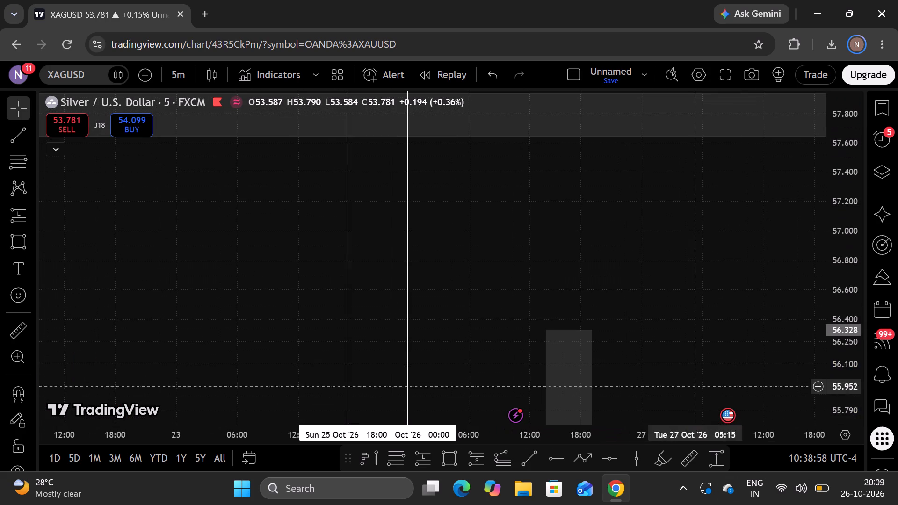
left_click_drag(547, 330, 521, 132)
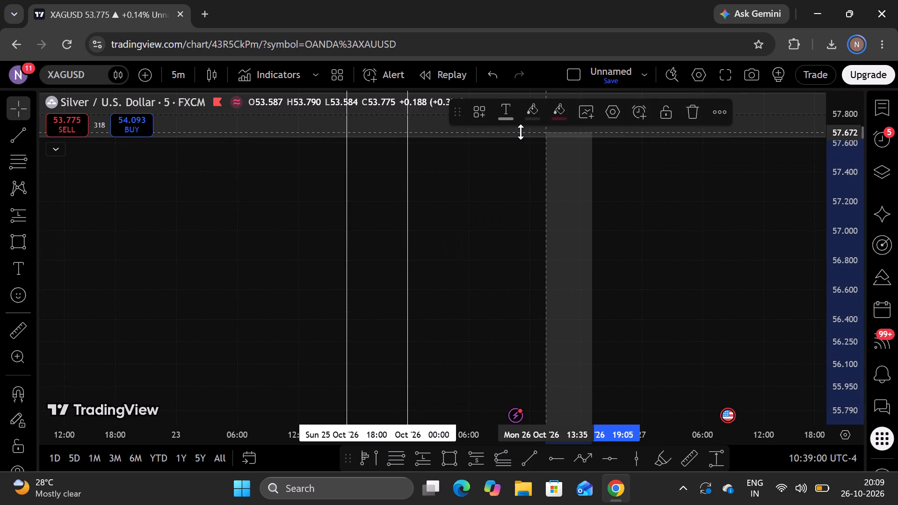
left_click_drag(521, 132, 511, 138)
Extend the long position forward in time to about 05:00 on 27 October.
left_click_drag(736, 339, 724, 105)
left_click_drag(729, 306, 707, 34)
left_click_drag(701, 251, 692, 86)
left_click_drag(551, 225, 651, 209)
Switch the XAGUSD chart to the 30-minute timeframe.
left_click_drag(763, 147, 725, 272)
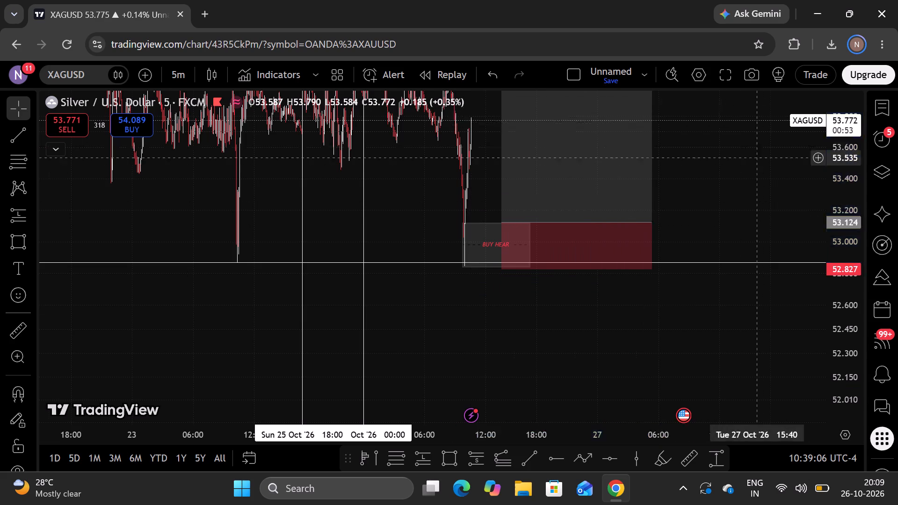
left_click_drag(725, 272, 732, 382)
scroll(716, 295, "down", 4)
scroll(697, 305, "up", 7)
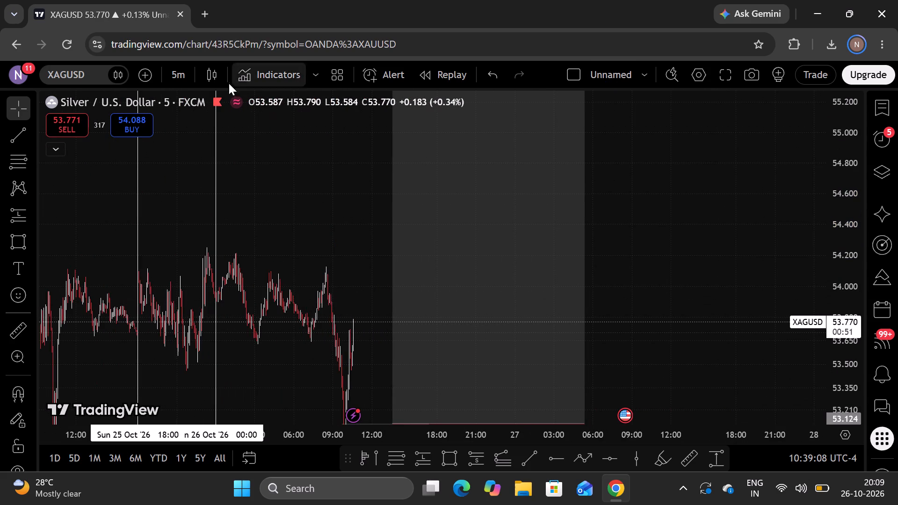
left_click(171, 74)
left_click(219, 312)
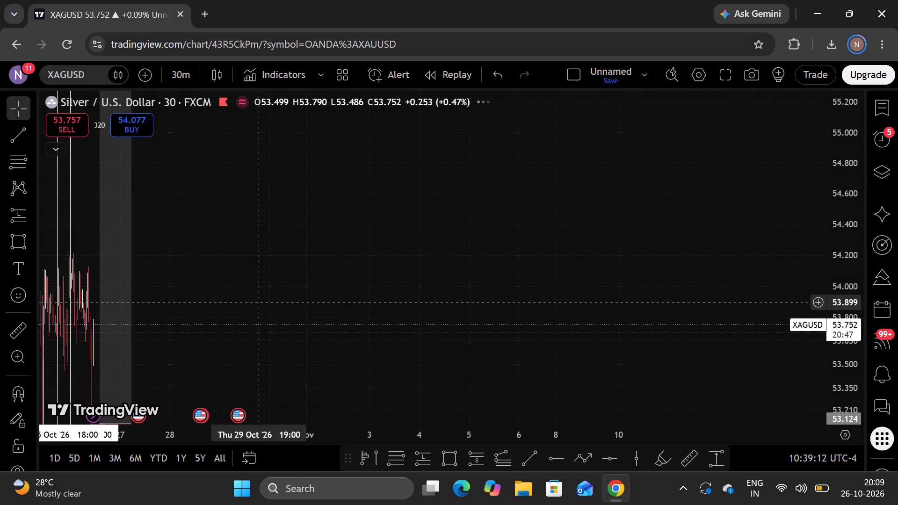
Draw a horizontal ray at 55.607 starting from the 22 October 06:30 candle, within the sell-off.
left_click_drag(220, 280, 457, 296)
scroll(448, 303, "up", 11)
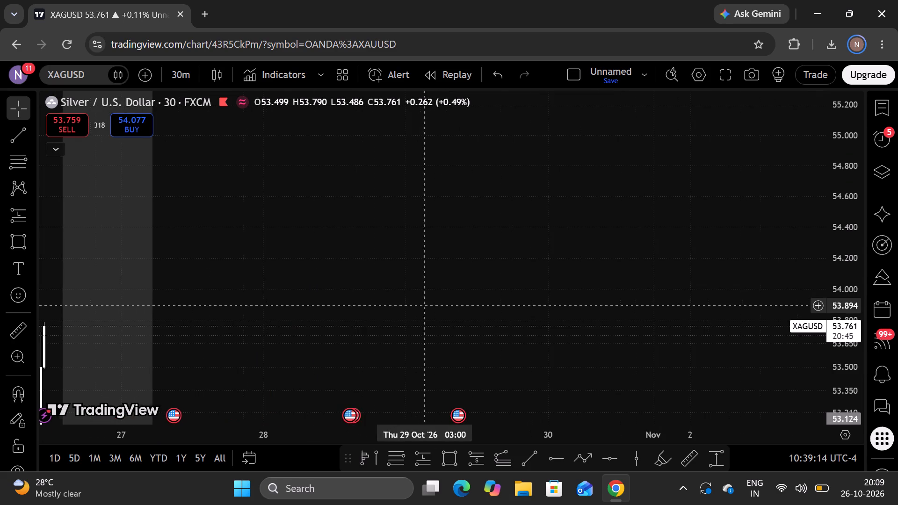
left_click_drag(293, 272, 540, 271)
scroll(527, 283, "up", 1)
left_click_drag(425, 275, 464, 296)
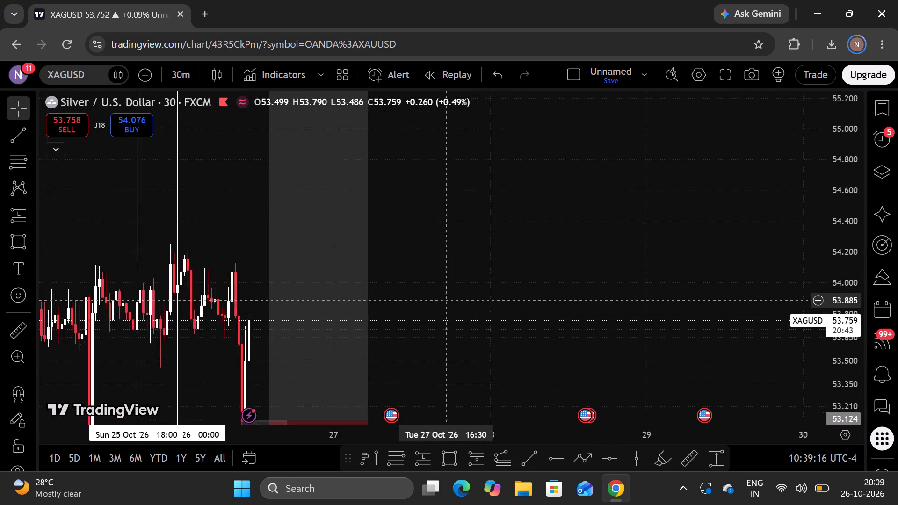
left_click_drag(464, 296, 541, 182)
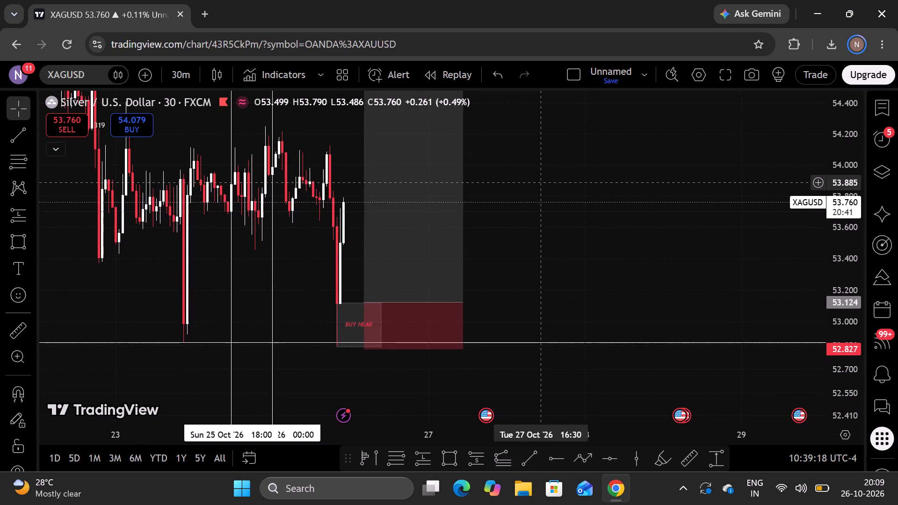
left_click_drag(541, 182, 575, 258)
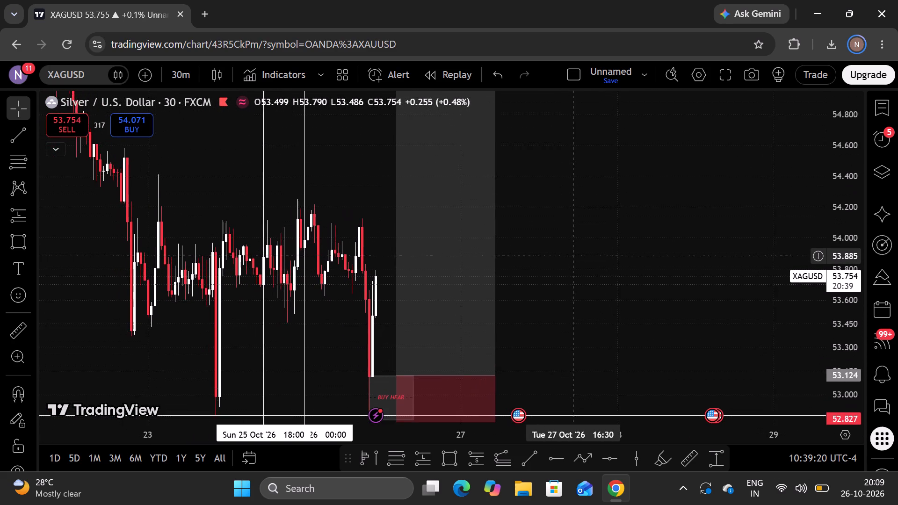
left_click_drag(575, 258, 576, 282)
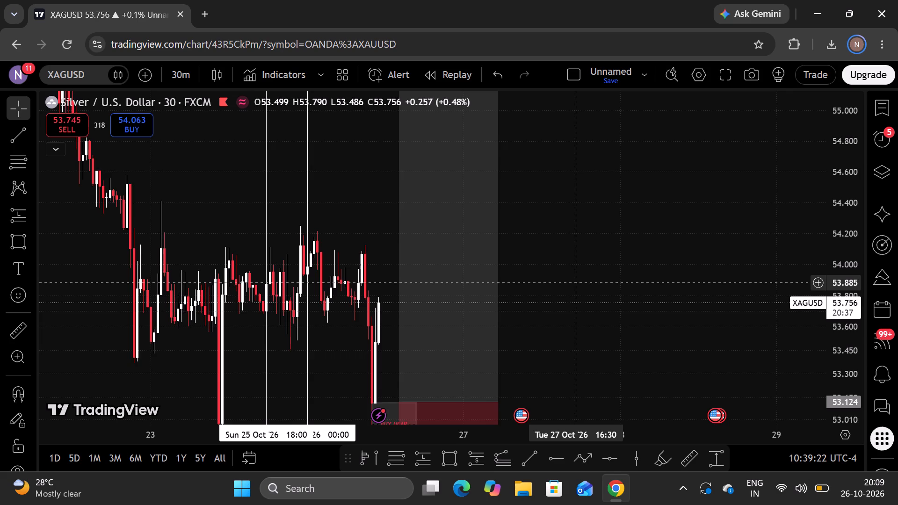
left_click_drag(576, 282, 633, 385)
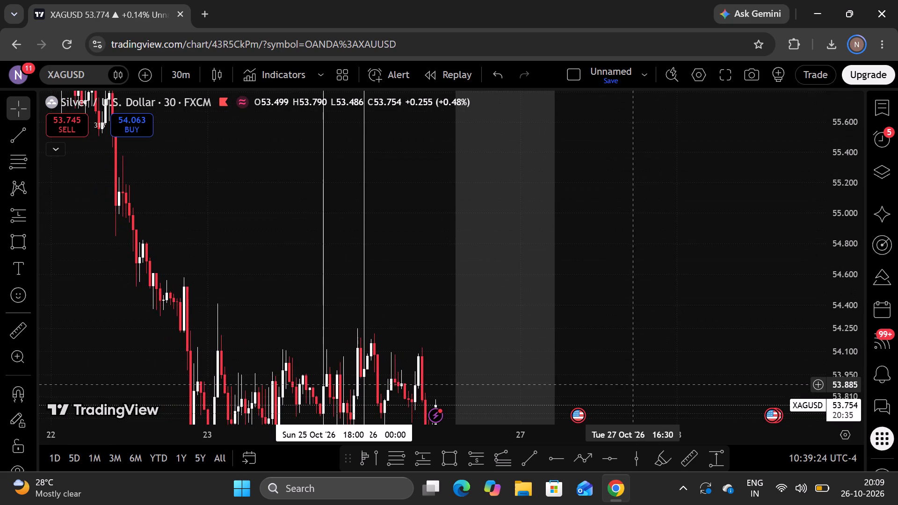
left_click_drag(633, 385, 645, 460)
left_click_drag(669, 331, 642, 355)
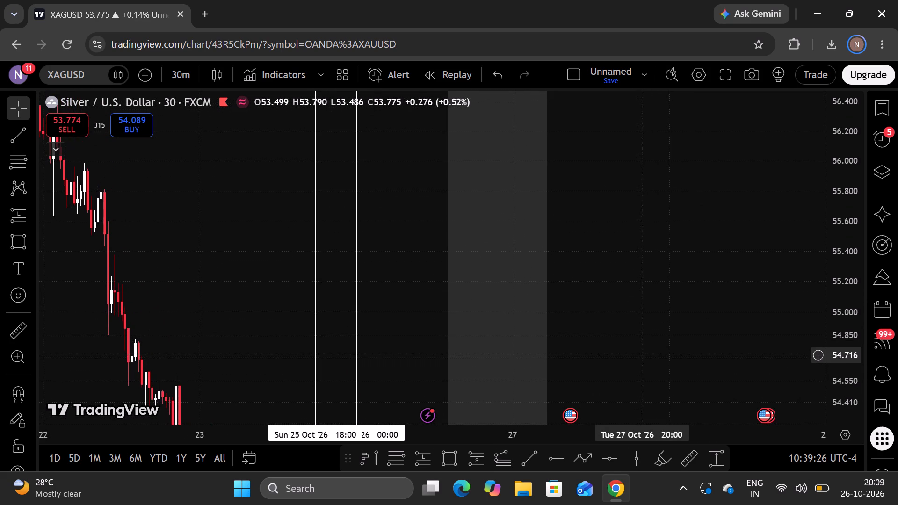
left_click_drag(645, 264, 640, 301)
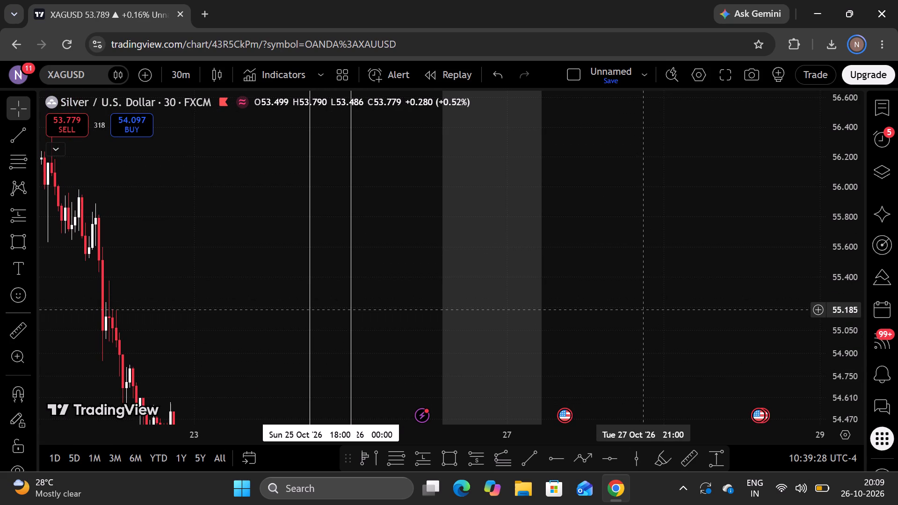
left_click(551, 460)
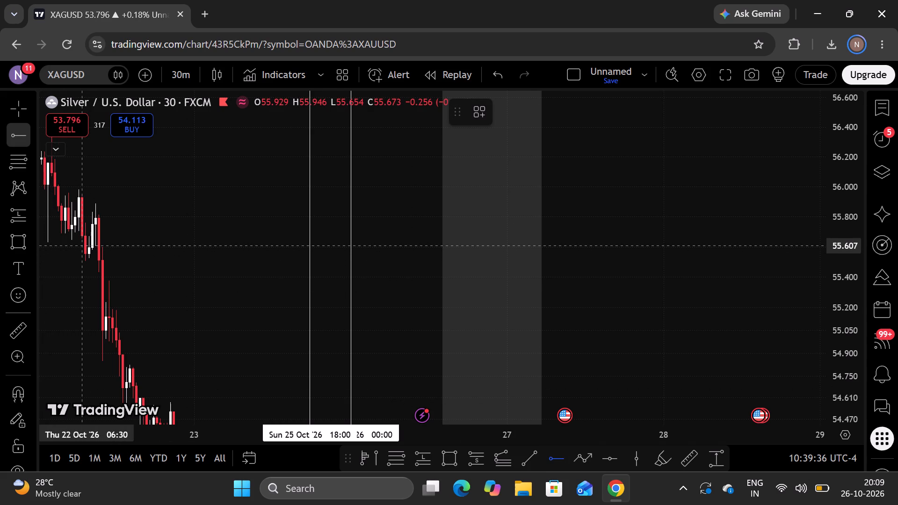
left_click(81, 245)
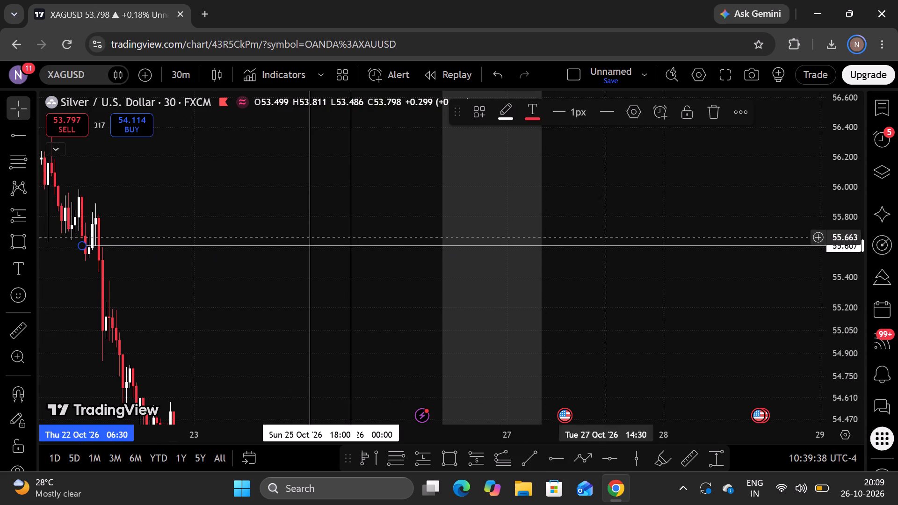
Draw a horizontal ray at about 53.86 starting from the 26 October 06:30 candle, before the latest drop.
left_click_drag(623, 191, 632, 298)
scroll(626, 265, "down", 5)
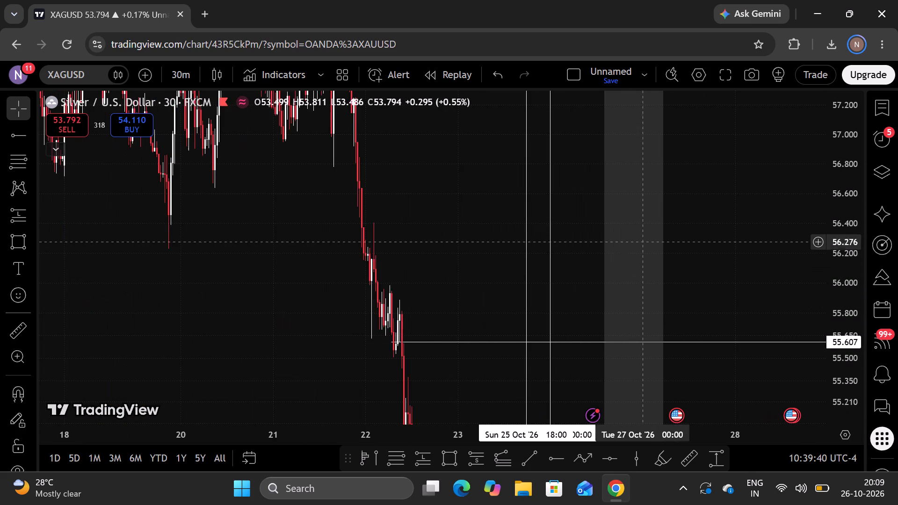
left_click_drag(416, 222, 276, 346)
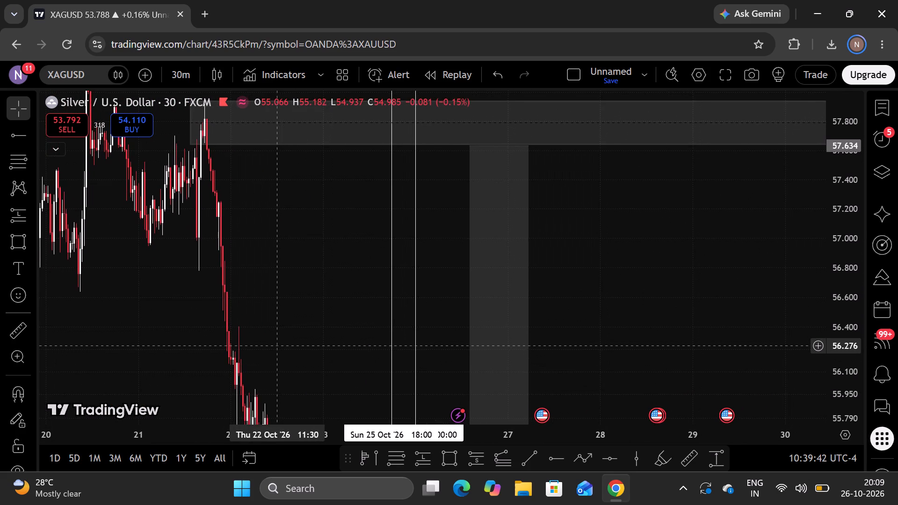
left_click_drag(276, 346, 233, 91)
left_click_drag(564, 329, 546, 162)
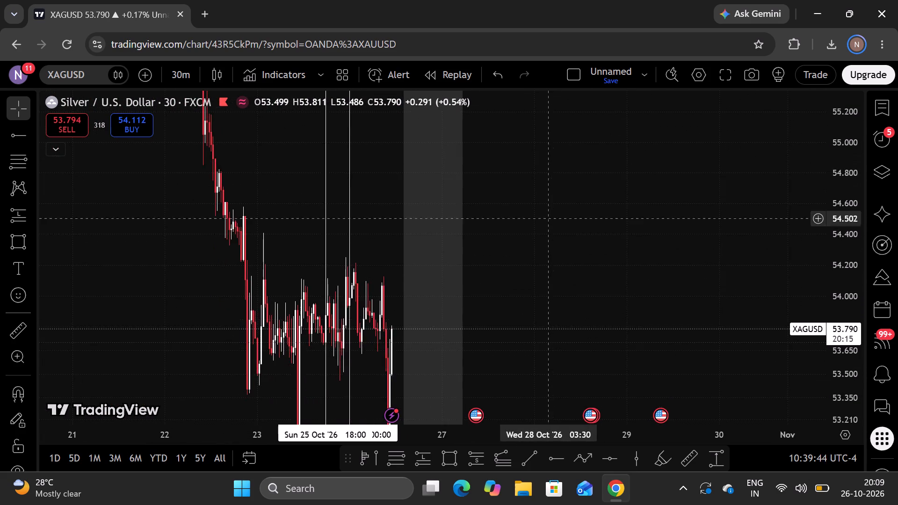
scroll(556, 238, "up", 5)
left_click_drag(454, 292, 620, 172)
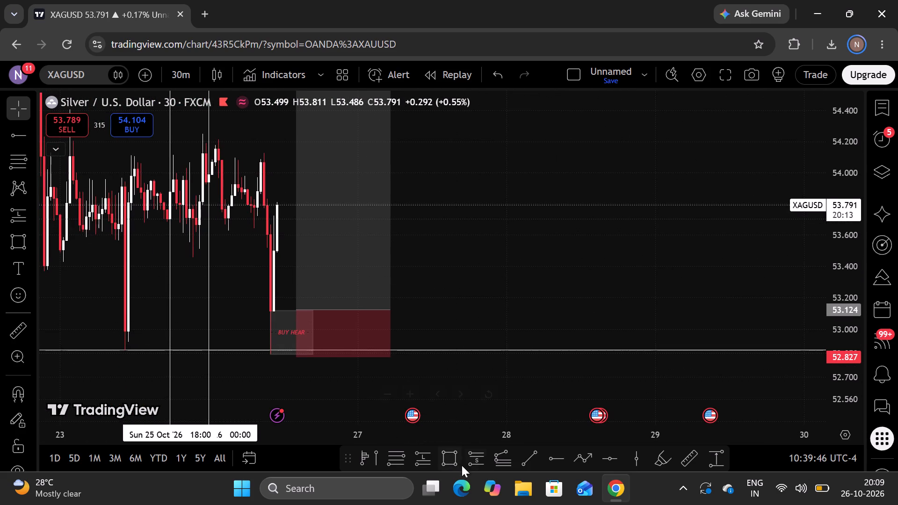
left_click(561, 460)
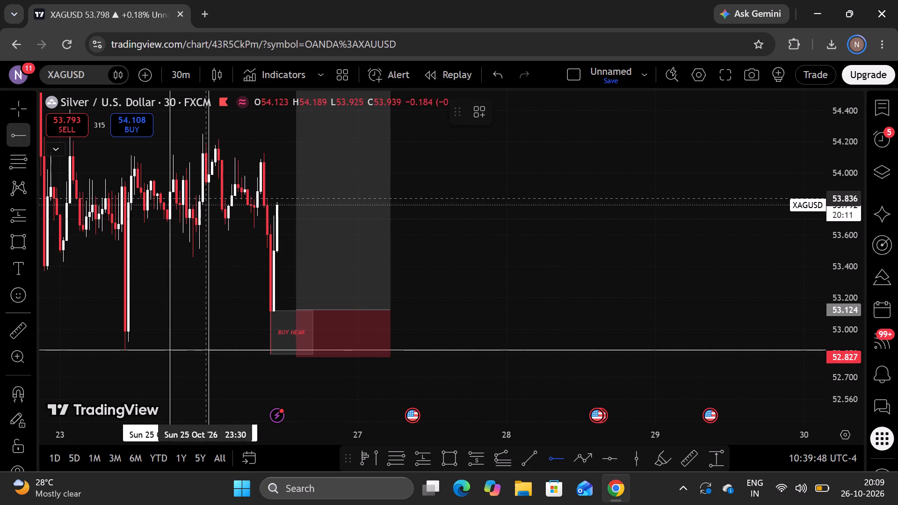
left_click(252, 195)
left_click(554, 236)
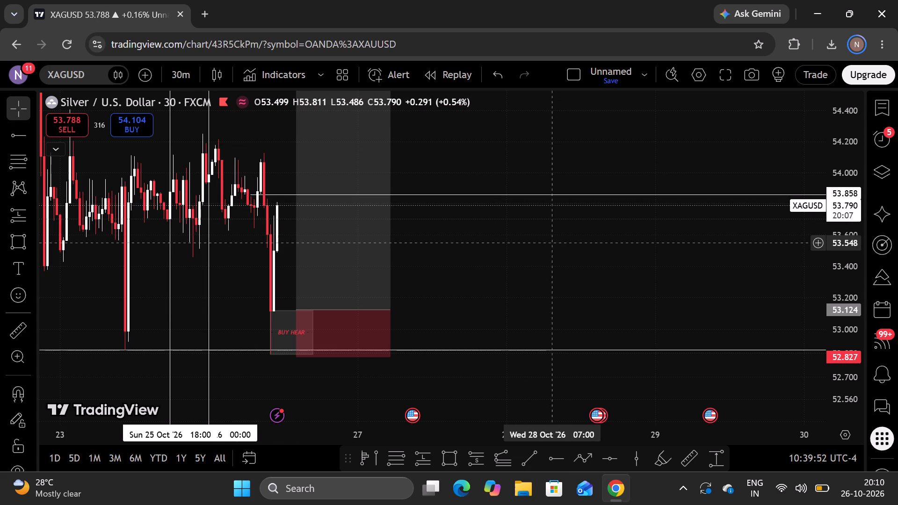
Extend the XAGUSD long position forward in time to 11:00 on 27 October.
left_click_drag(550, 245, 533, 295)
scroll(525, 276, "down", 5)
left_click_drag(583, 299, 517, 344)
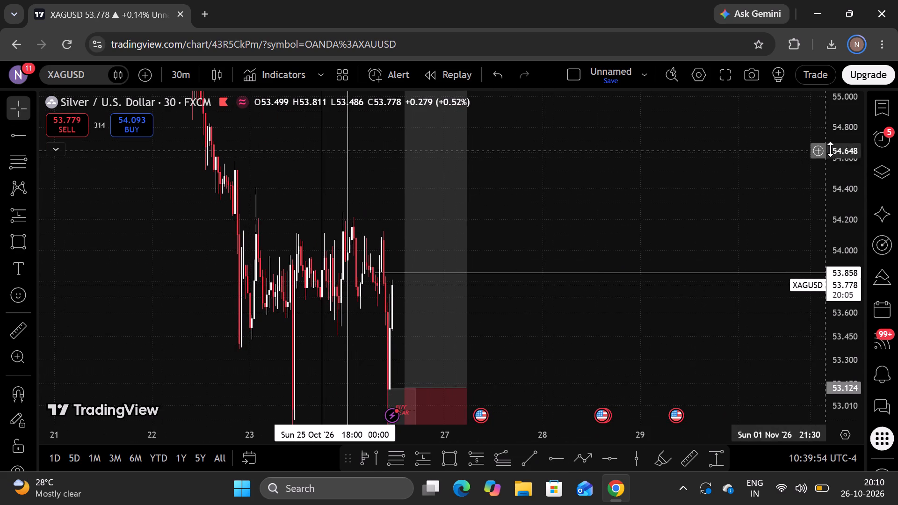
left_click_drag(840, 151, 864, 261)
left_click_drag(667, 314, 681, 264)
left_click_drag(472, 311, 495, 316)
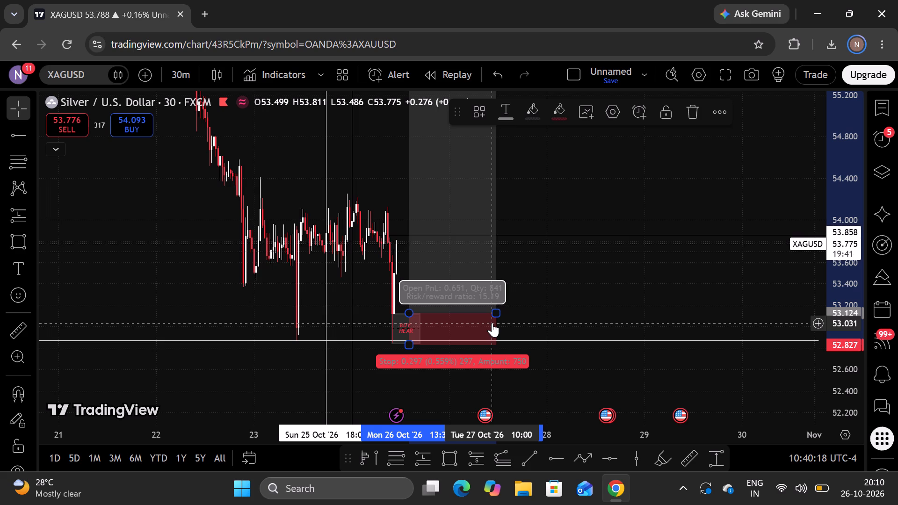
Open the watchlist and load the XAUUSD gold chart from it.
left_click(869, 108)
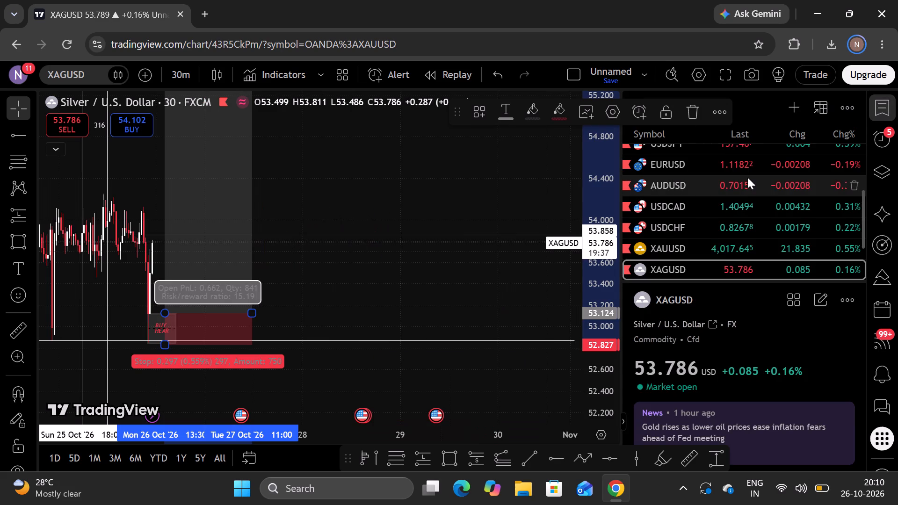
double_click(702, 246)
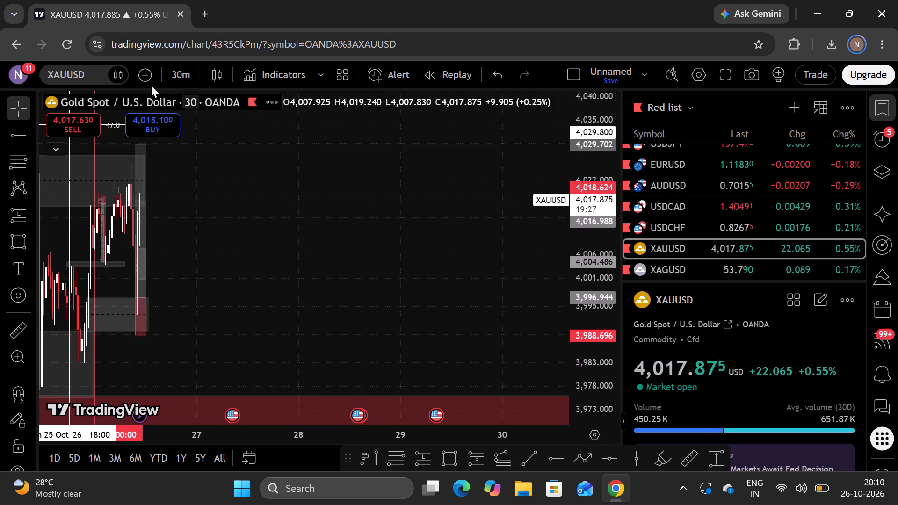
View XAUUSD on the 15-minute timeframe and examine price around the marked zones and the long position.
left_click(174, 68)
left_click(217, 289)
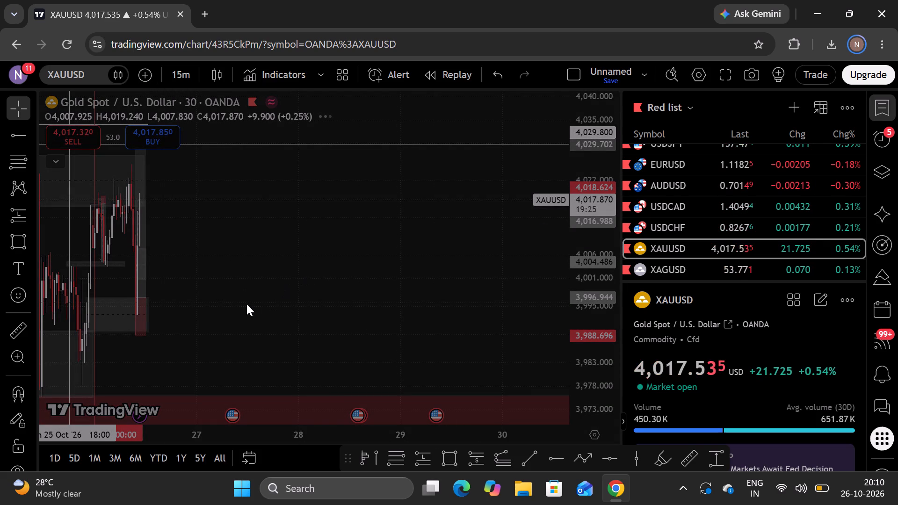
left_click_drag(316, 326, 430, 344)
scroll(427, 344, "up", 6)
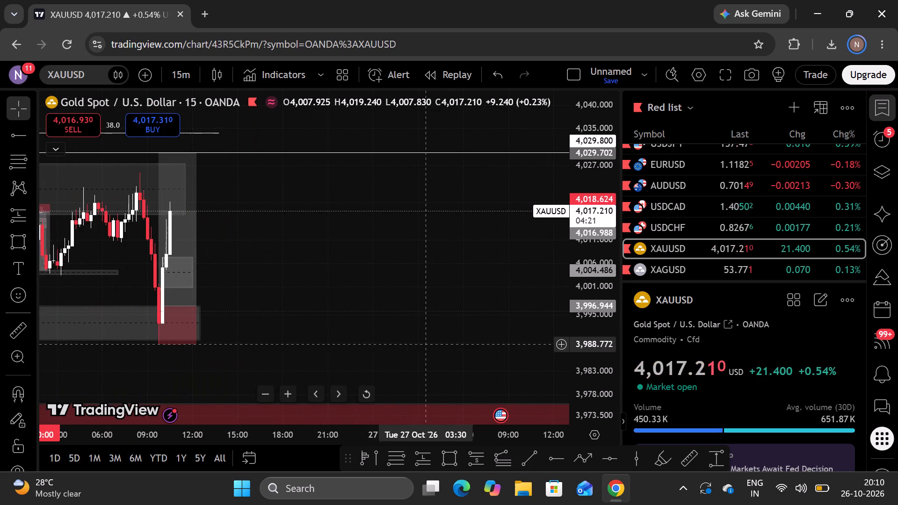
left_click_drag(333, 270, 500, 325)
scroll(496, 325, "down", 1)
left_click_drag(496, 325, 483, 336)
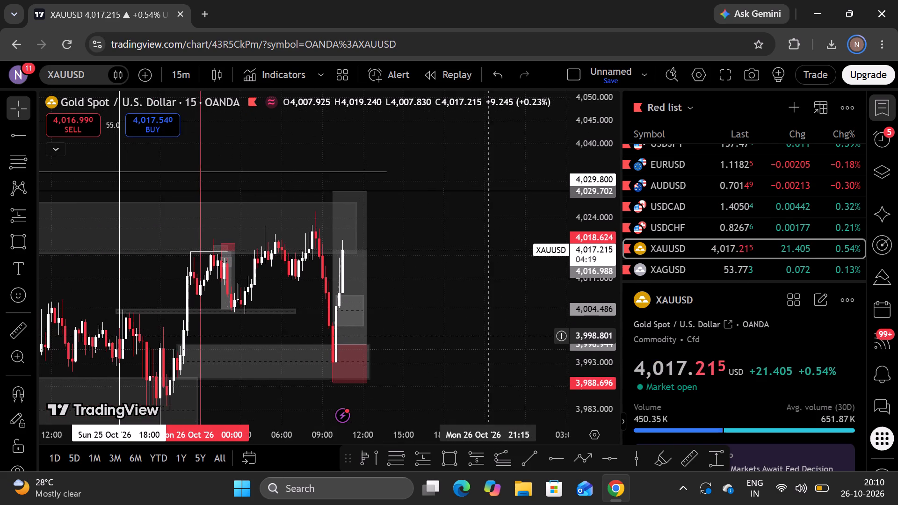
left_click_drag(483, 336, 472, 330)
Switch the XAUUSD chart to the 5-minute timeframe.
left_click(186, 66)
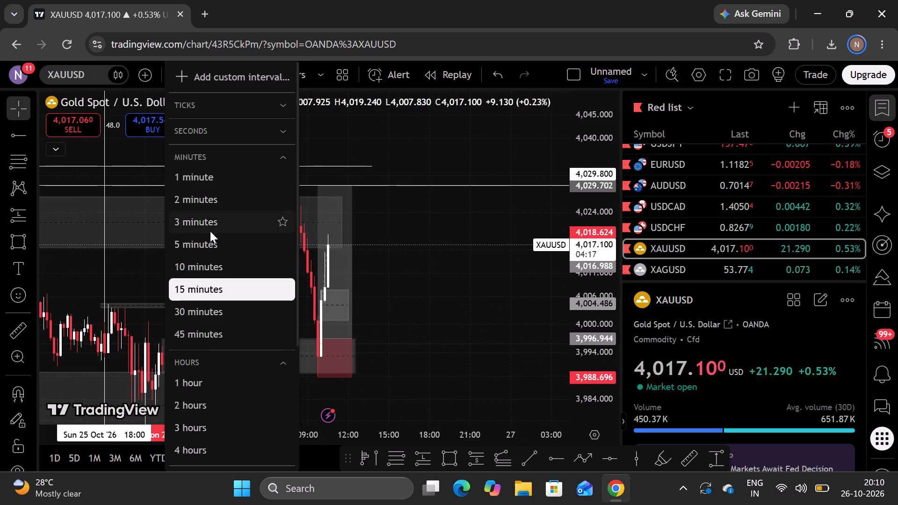
left_click(207, 252)
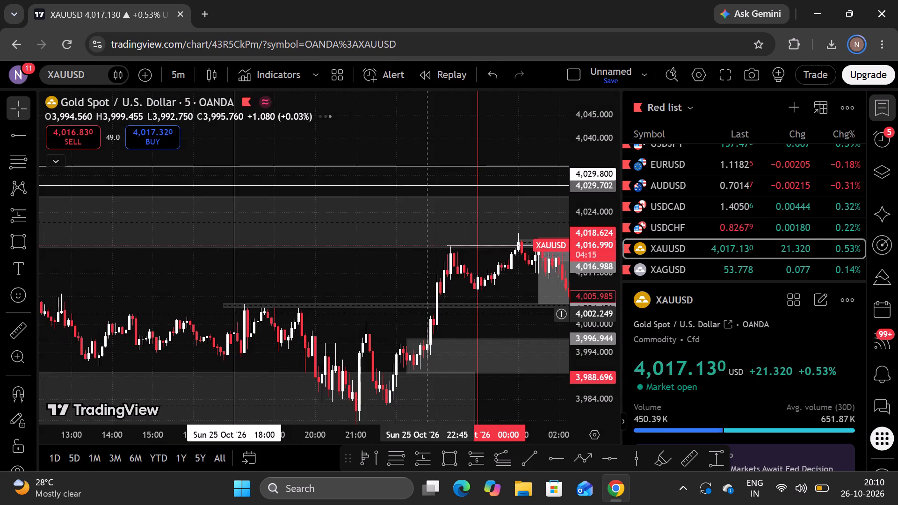
Examine the 5-minute XAUUSD price action of 26 October against the marked zones, the long position and its target level.
left_click_drag(398, 282, 78, 226)
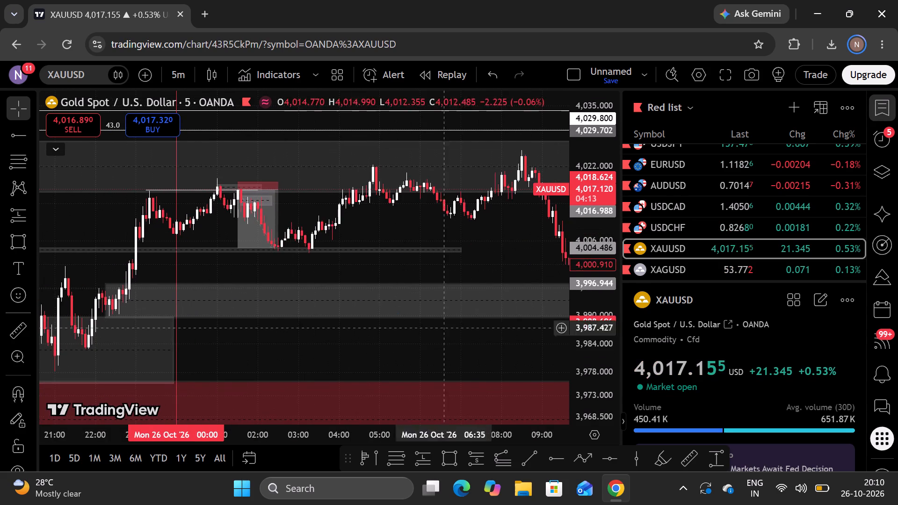
left_click_drag(478, 357, 229, 329)
left_click_drag(386, 328, 315, 374)
left_click_drag(511, 241, 508, 258)
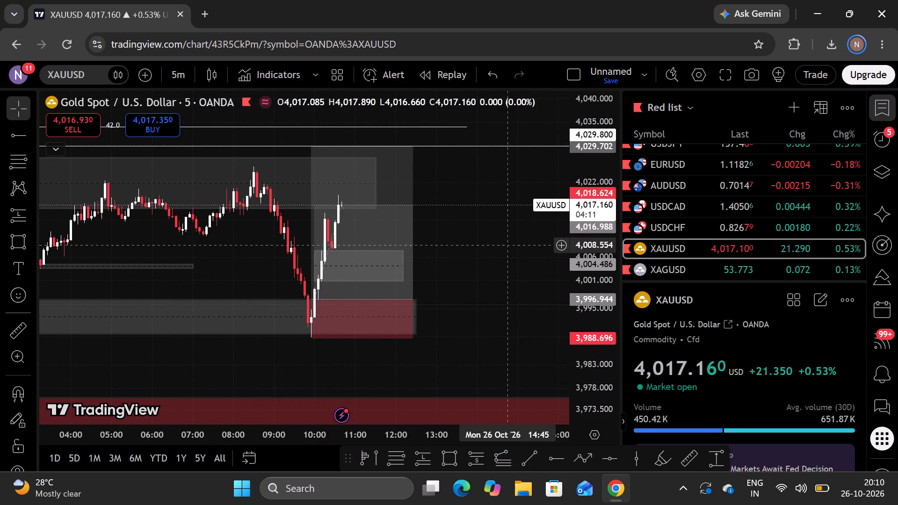
left_click_drag(508, 258, 517, 293)
left_click_drag(567, 340, 573, 247)
left_click_drag(596, 305, 592, 220)
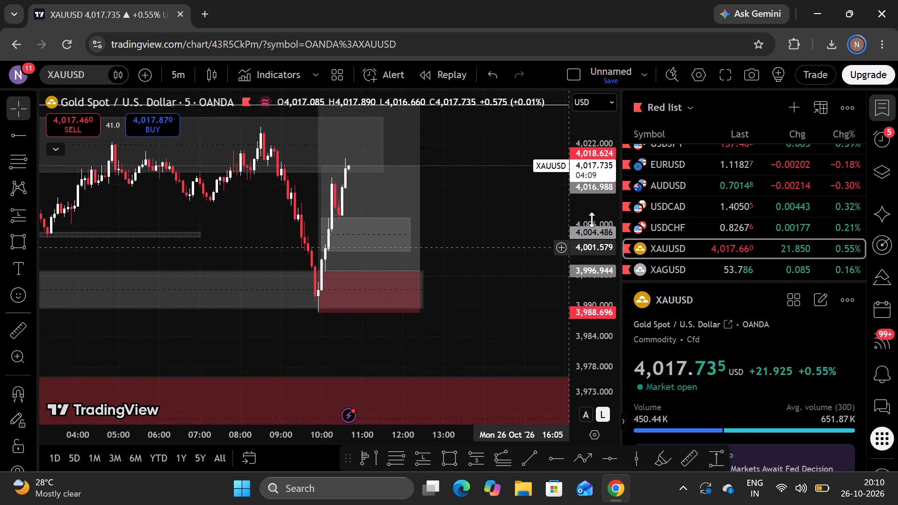
left_click_drag(592, 220, 579, 209)
left_click_drag(514, 209, 537, 341)
scroll(535, 332, "down", 2)
left_click_drag(543, 339, 537, 285)
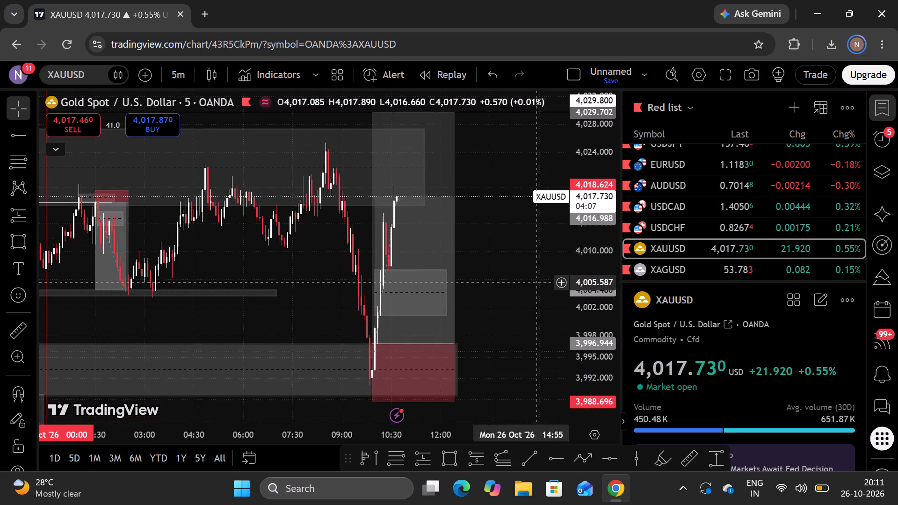
left_click_drag(537, 285, 537, 285)
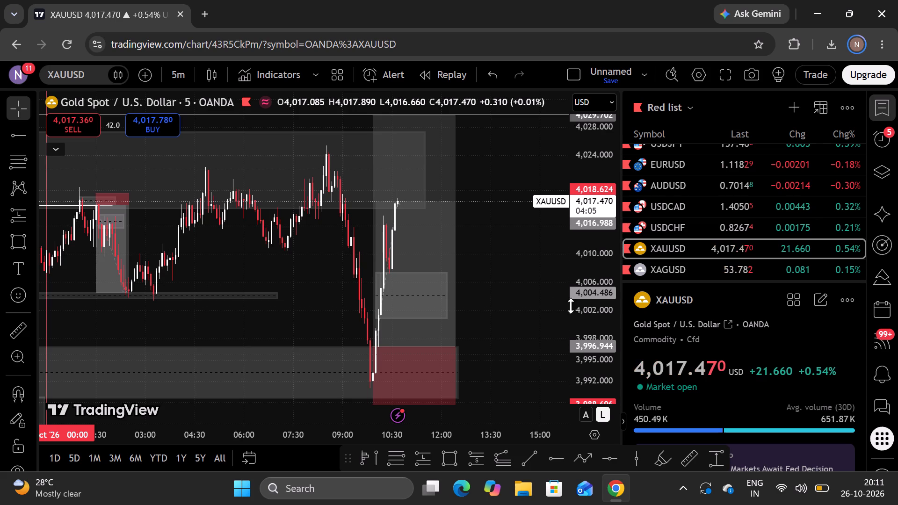
left_click_drag(505, 287, 502, 292)
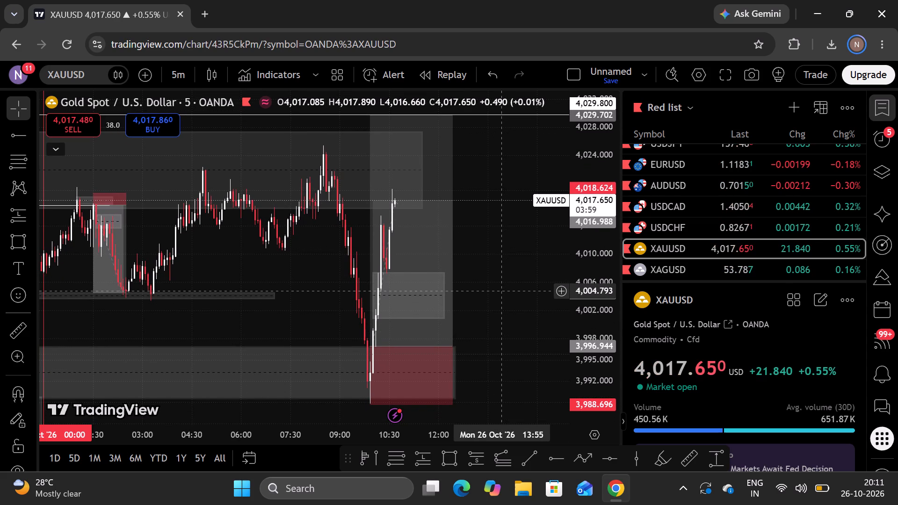
left_click_drag(496, 306, 500, 289)
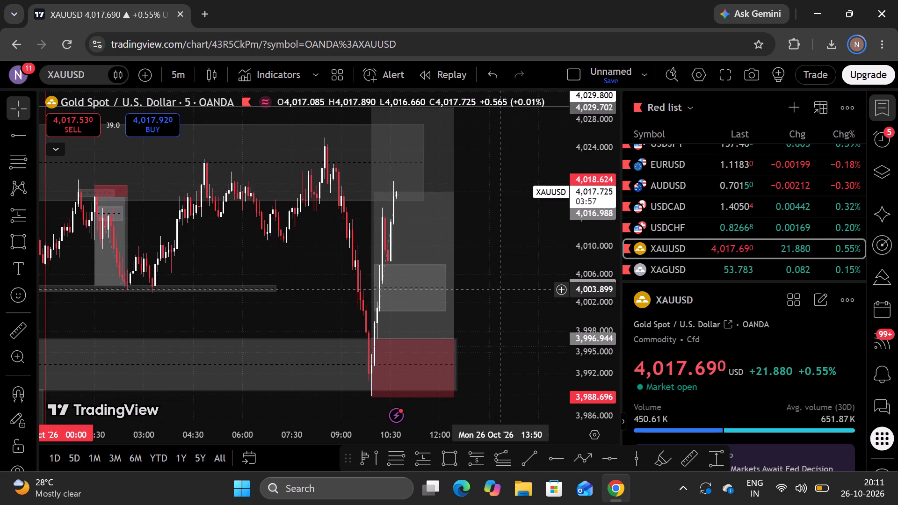
scroll(500, 292, "down", 1)
left_click_drag(518, 277, 513, 299)
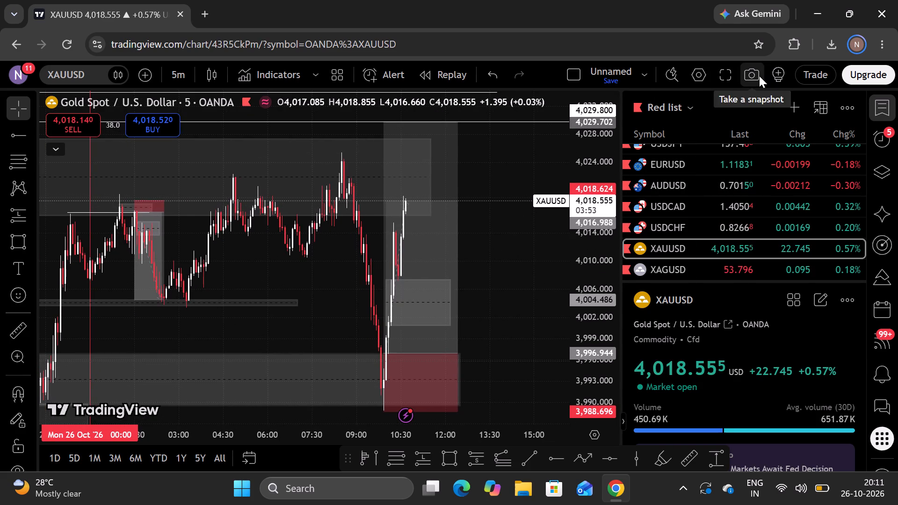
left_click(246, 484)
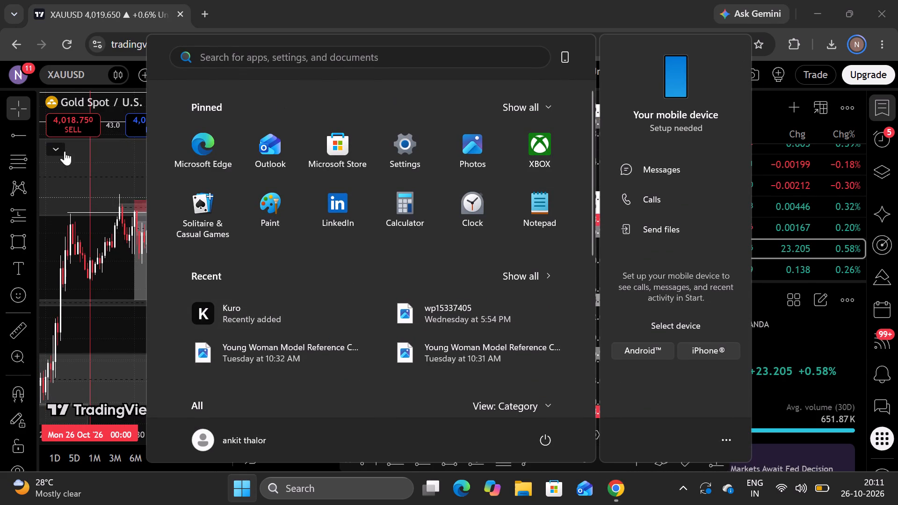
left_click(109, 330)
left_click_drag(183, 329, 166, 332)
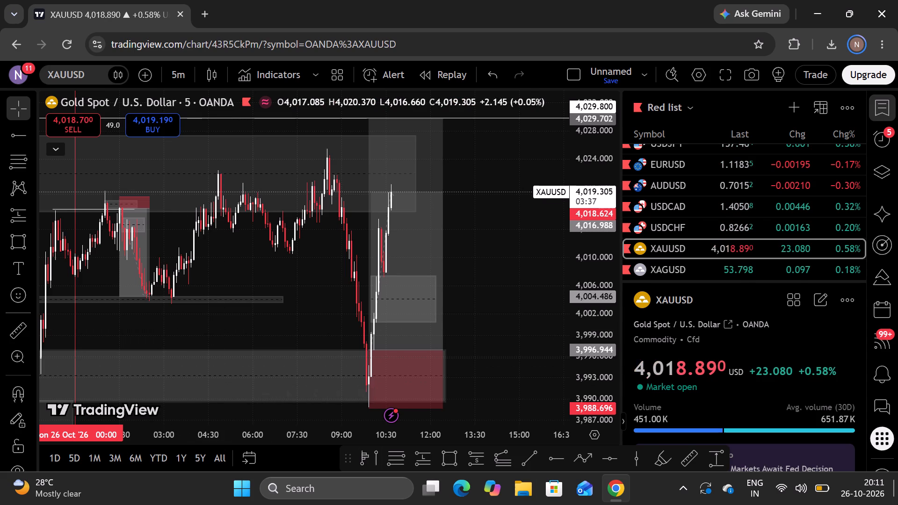
Turn off the computer's Wi-Fi connection.
left_click(817, 490)
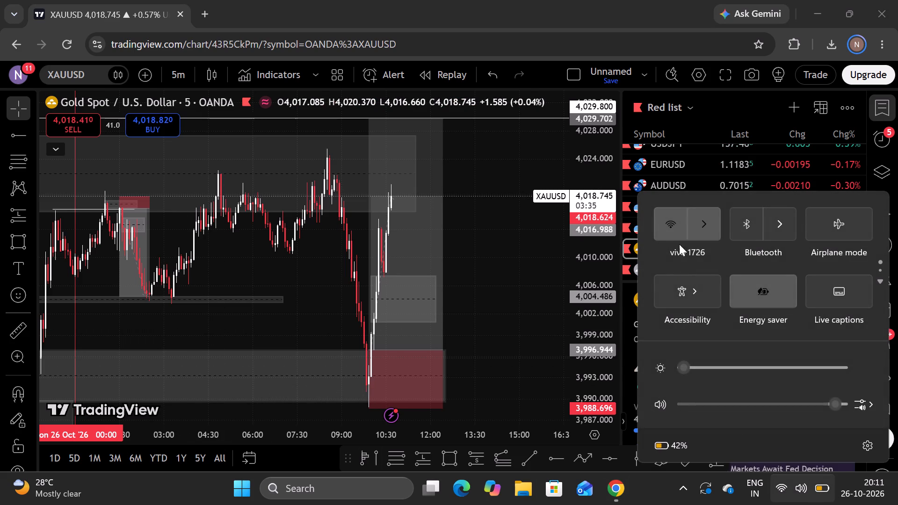
left_click(669, 231)
left_click(529, 162)
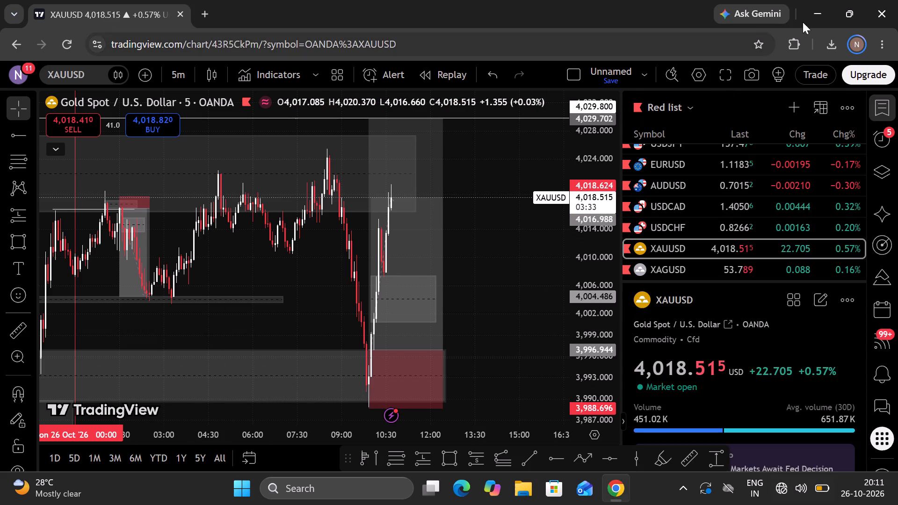
Close the Chrome browser window and leave the TradingView chart page.
left_click(881, 14)
left_click(525, 130)
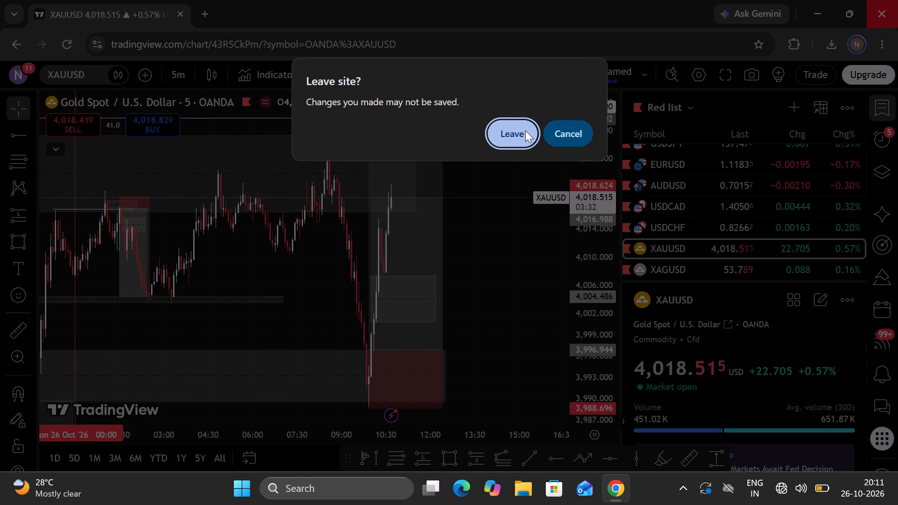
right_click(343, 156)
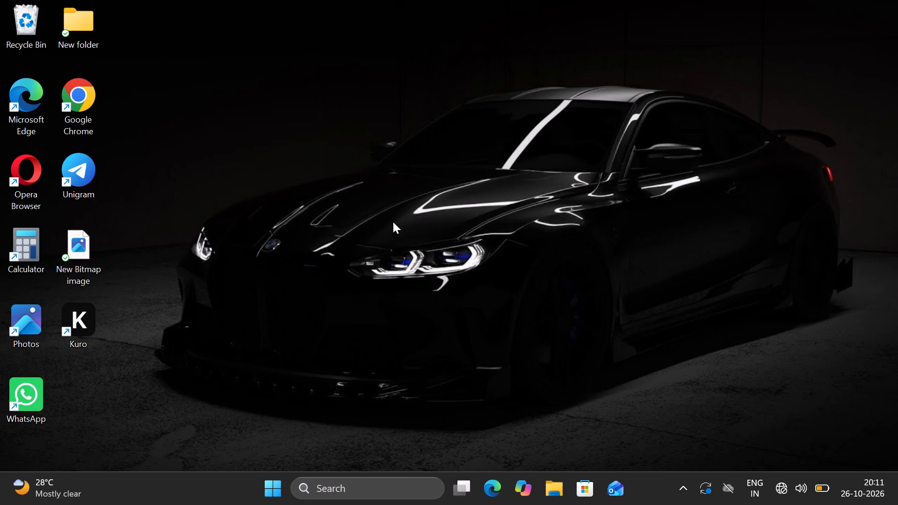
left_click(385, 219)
Shut down the computer.
left_click(273, 488)
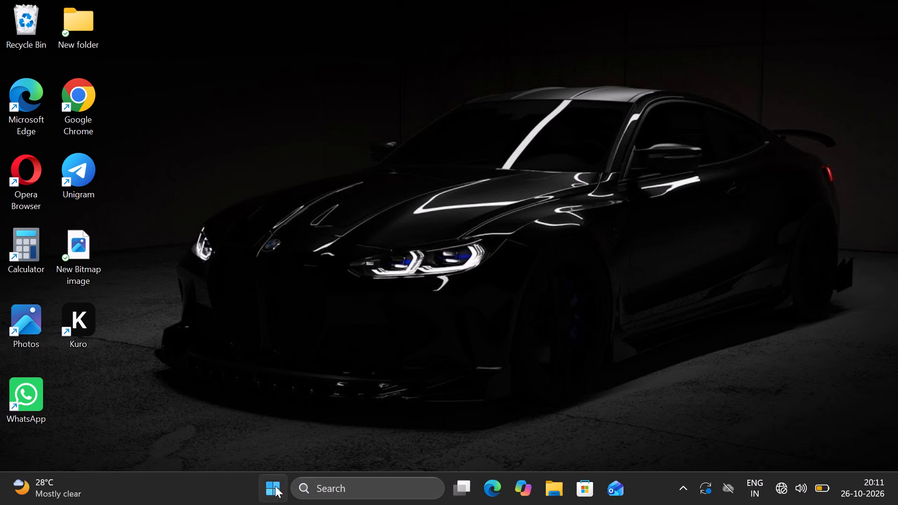
left_click(541, 440)
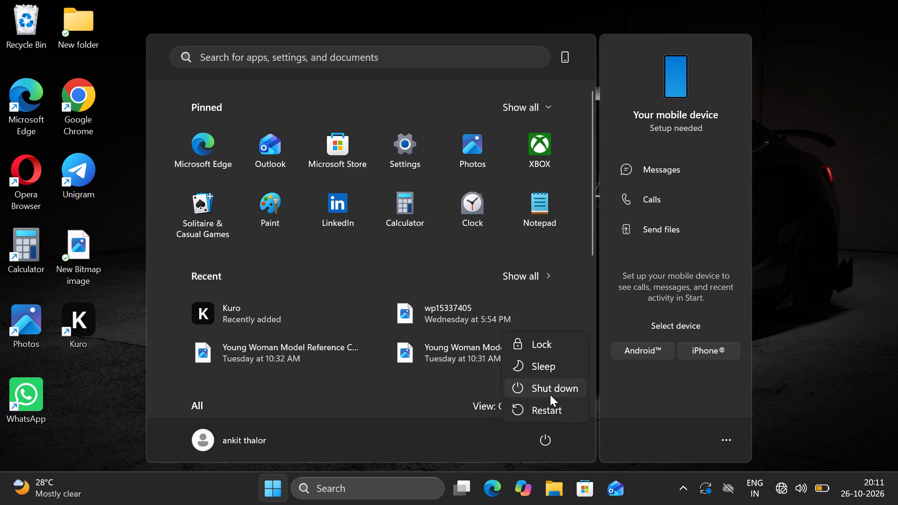
left_click(550, 392)
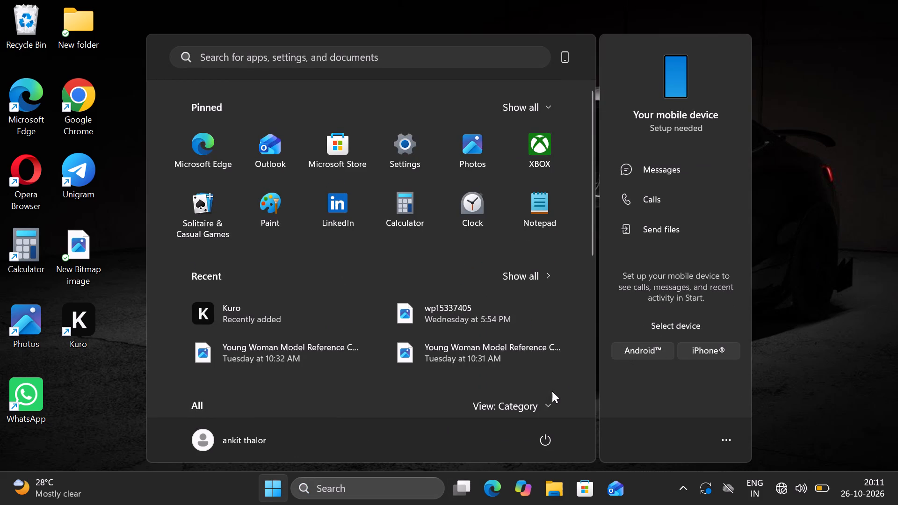